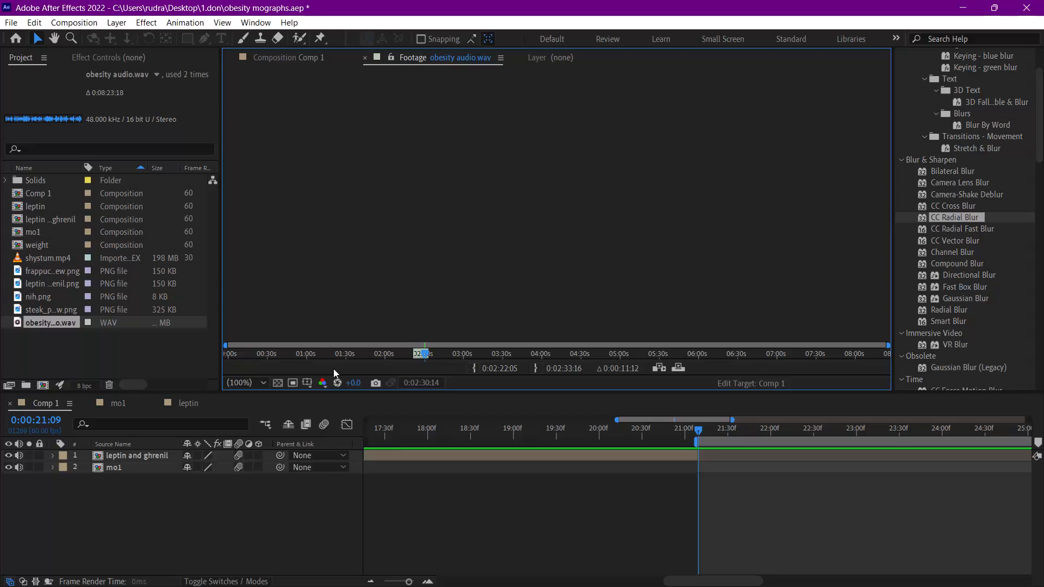
Listen through the obesity audio.wav footage and set its in point to 0:03:09:11 and out point to 0:03:22:19.
{"action": "left_click_drag", "start_coordinate": [487, 352], "coordinate": [478, 354]}
{"action": "left_click_drag", "start_coordinate": [478, 354], "coordinate": [477, 354]}
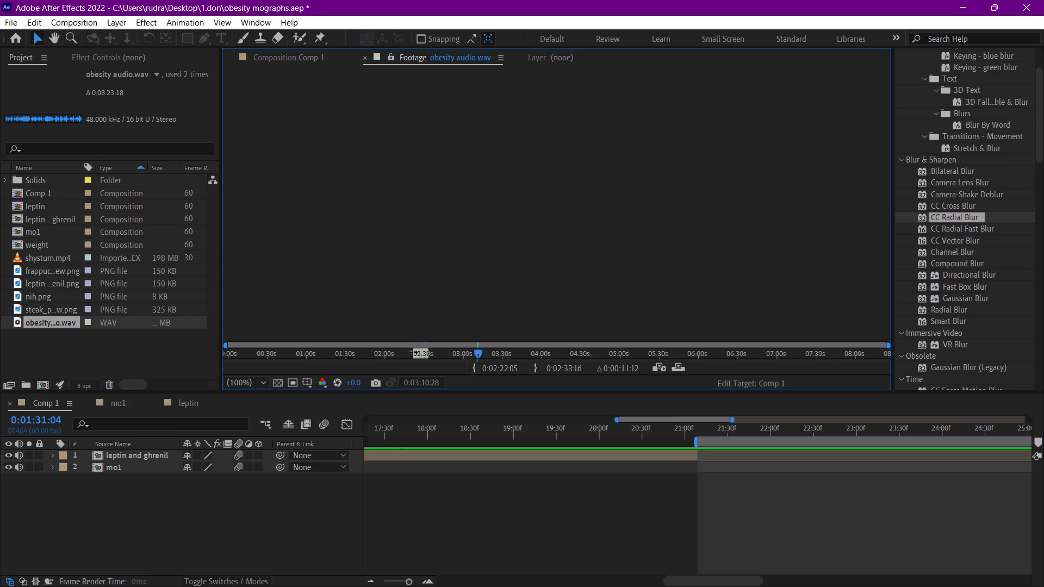
{"action": "left_click_drag", "start_coordinate": [421, 353], "coordinate": [481, 358]}
{"action": "left_click_drag", "start_coordinate": [481, 358], "coordinate": [483, 358]}
{"action": "key", "text": "space"}
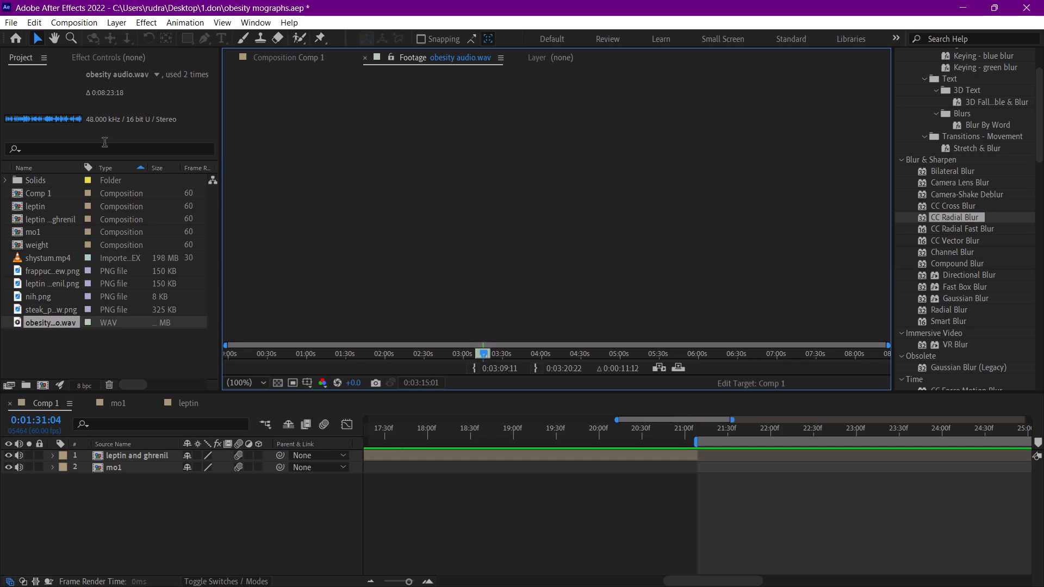
{"action": "left_click_drag", "start_coordinate": [490, 354], "coordinate": [521, 353]}
{"action": "key", "text": "space"}
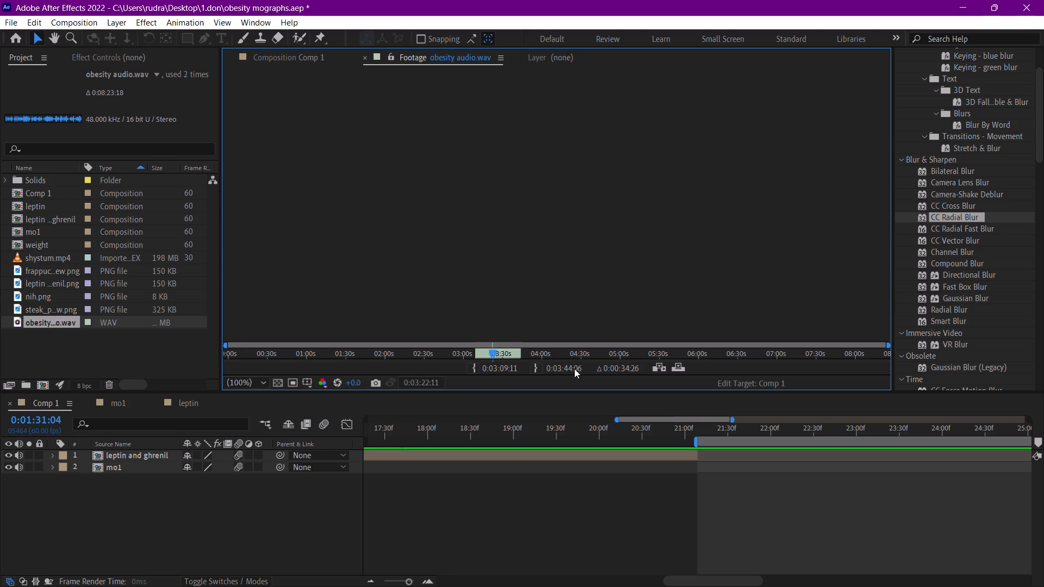
{"action": "key", "text": "space"}
{"action": "left_click", "coordinate": [537, 365]}
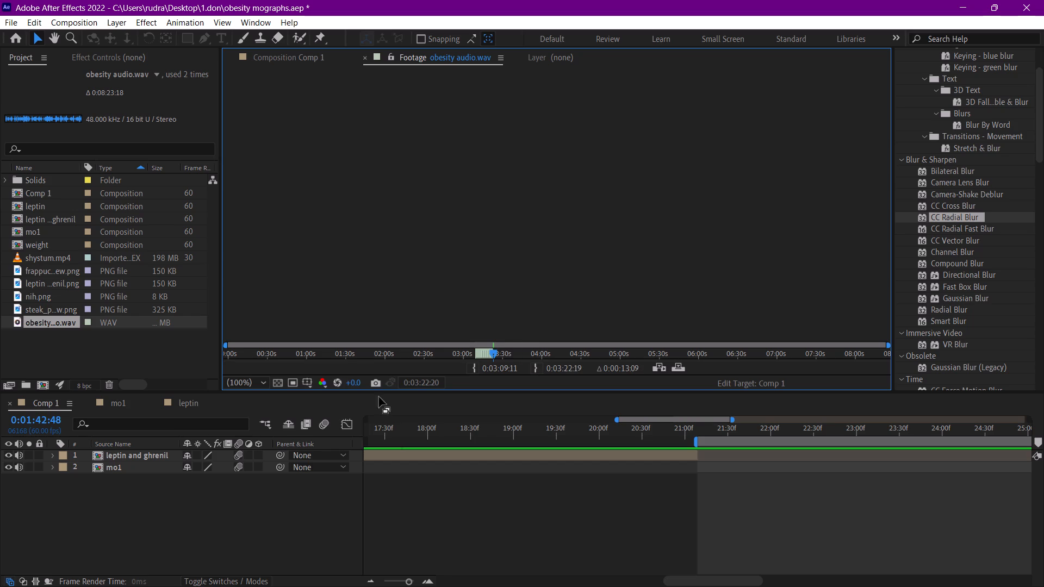
Add obesity audio.wav as the top layer of Comp 1 and slide it to start at about 21 seconds, where the leptin and ghrenil clip ends.
{"action": "left_click_drag", "start_coordinate": [55, 322], "coordinate": [78, 439]}
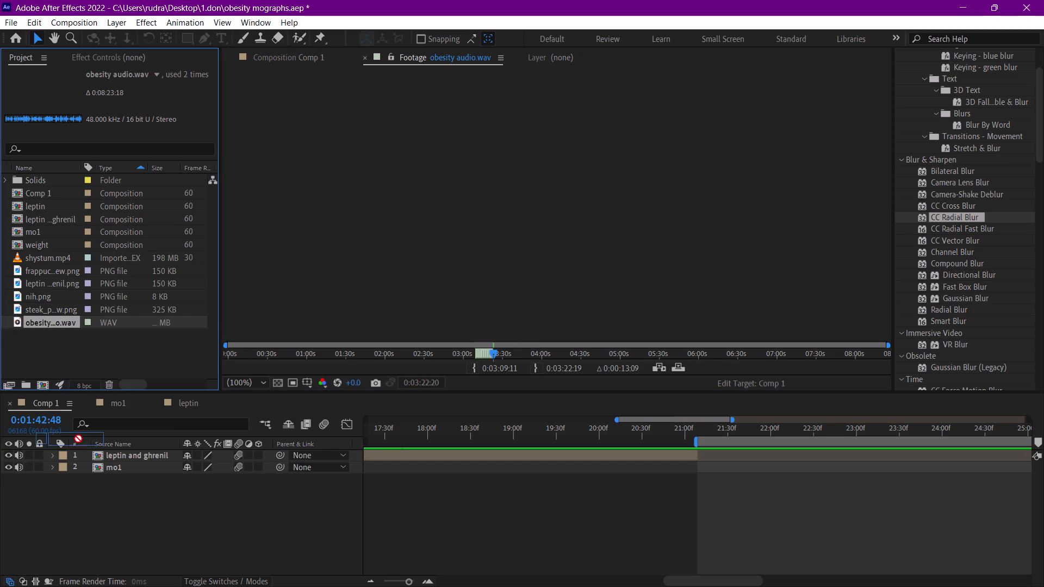
{"action": "left_click_drag", "start_coordinate": [78, 439], "coordinate": [85, 453]}
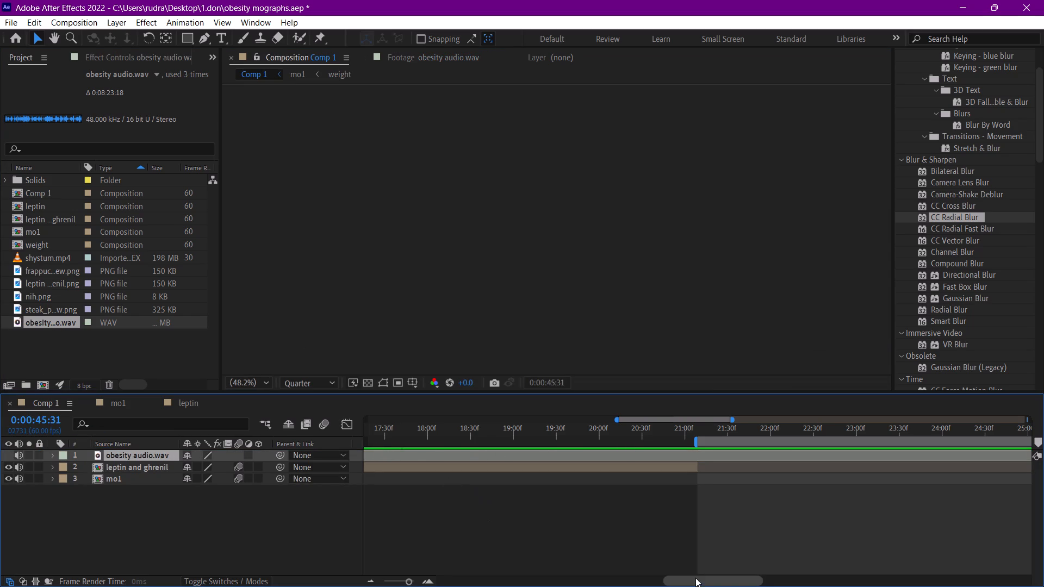
{"action": "left_click_drag", "start_coordinate": [695, 578], "coordinate": [484, 566]}
{"action": "left_click_drag", "start_coordinate": [471, 454], "coordinate": [910, 466]}
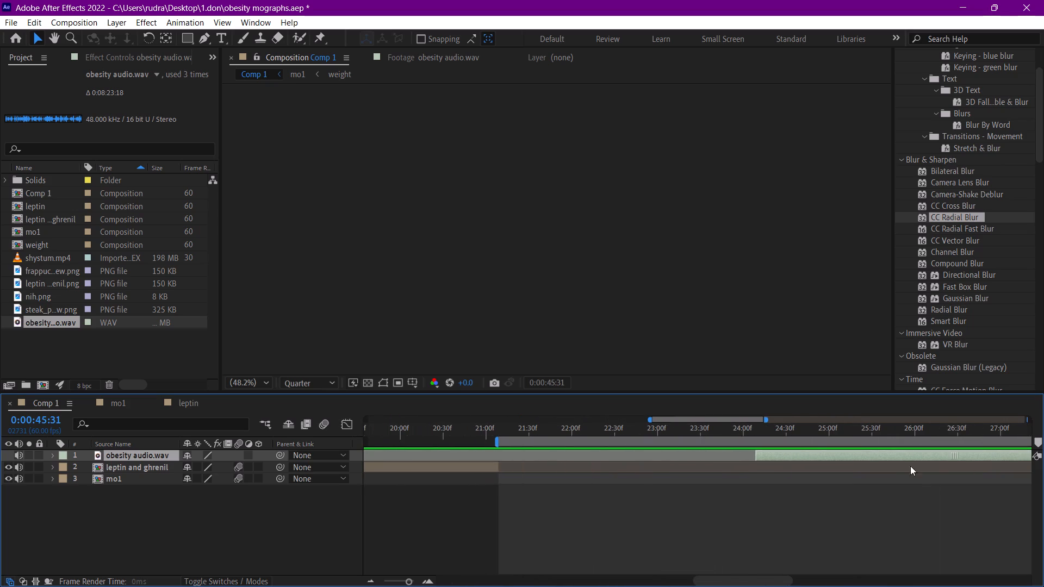
{"action": "left_click_drag", "start_coordinate": [910, 466], "coordinate": [702, 464]}
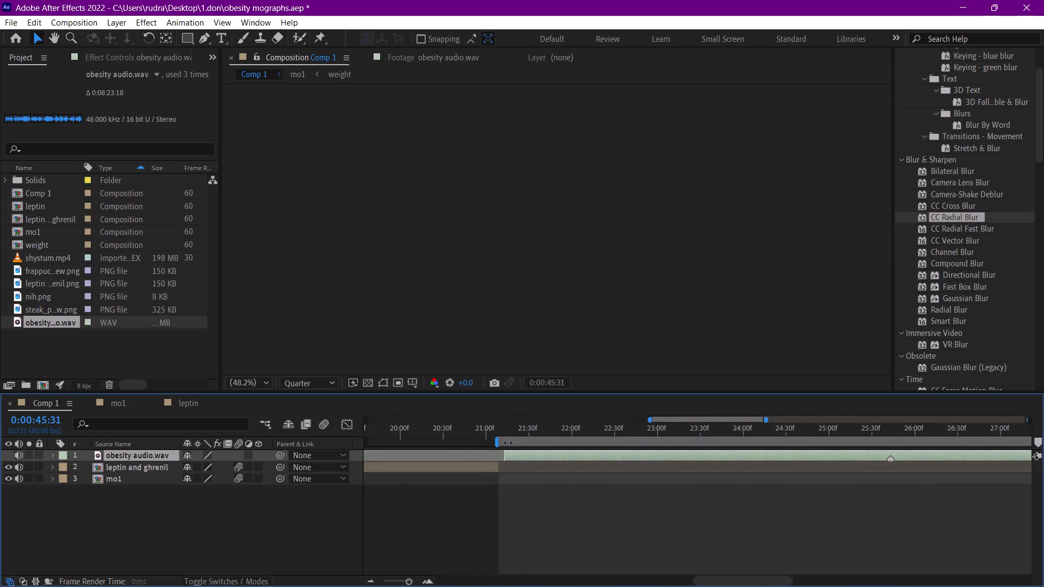
Preview the audio layer, trim roughly 2.4 seconds off its beginning, and slide it back to start at about 0:00:21:10.
{"action": "left_click", "coordinate": [501, 430]}
{"action": "key", "text": "space"}
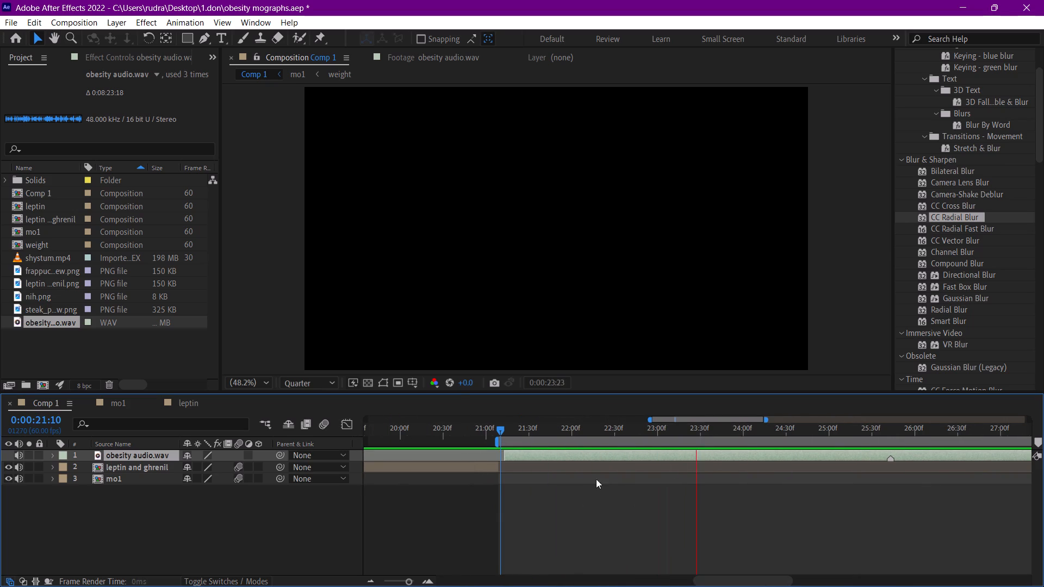
{"action": "key", "text": "space"}
{"action": "left_click_drag", "start_coordinate": [504, 458], "coordinate": [674, 457]}
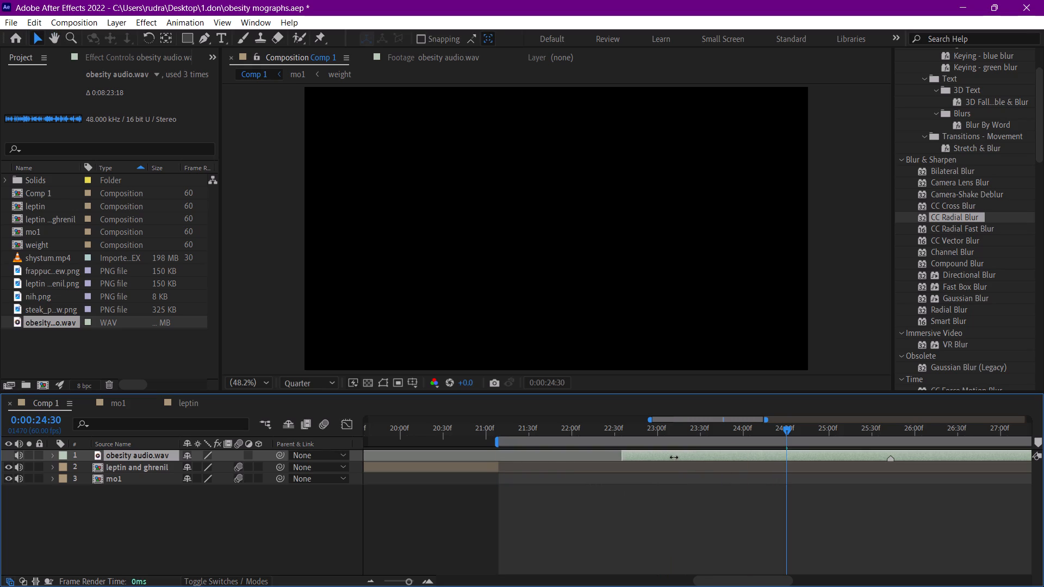
{"action": "left_click_drag", "start_coordinate": [674, 457], "coordinate": [711, 458]}
{"action": "left_click_drag", "start_coordinate": [759, 455], "coordinate": [548, 456]}
Play back the trimmed audio from 0:00:21:10 and place the current time at 0:00:21:11.
{"action": "left_click", "coordinate": [501, 430]}
{"action": "key", "text": "space"}
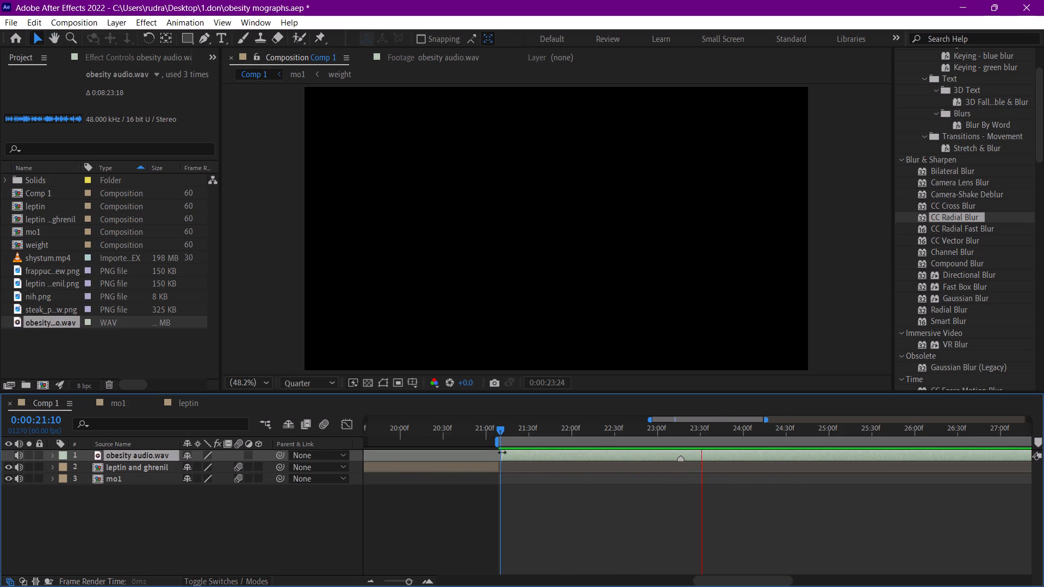
{"action": "key", "text": "space"}
{"action": "left_click_drag", "start_coordinate": [508, 432], "coordinate": [505, 432]}
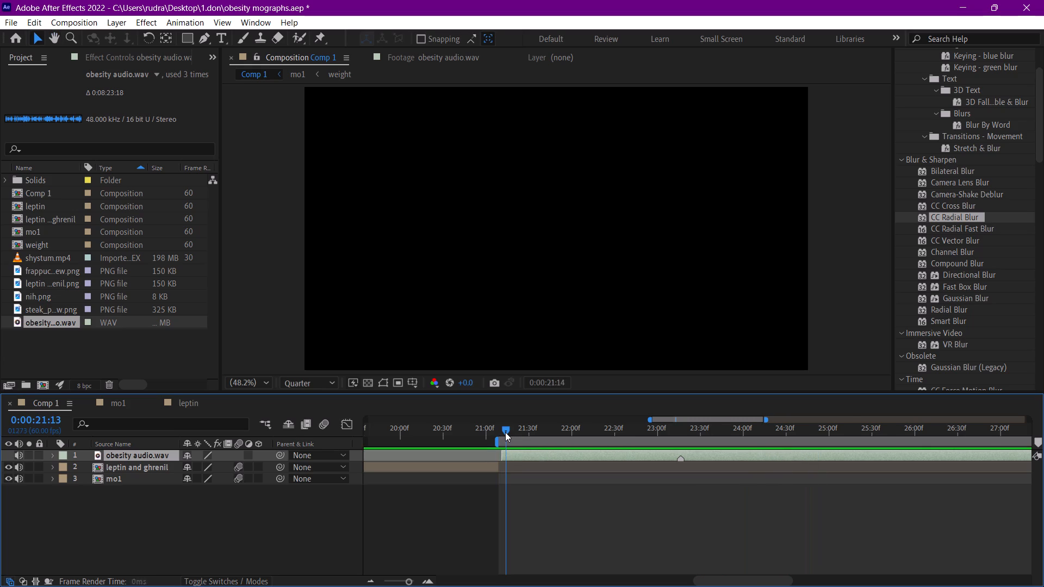
{"action": "left_click_drag", "start_coordinate": [505, 432], "coordinate": [501, 432]}
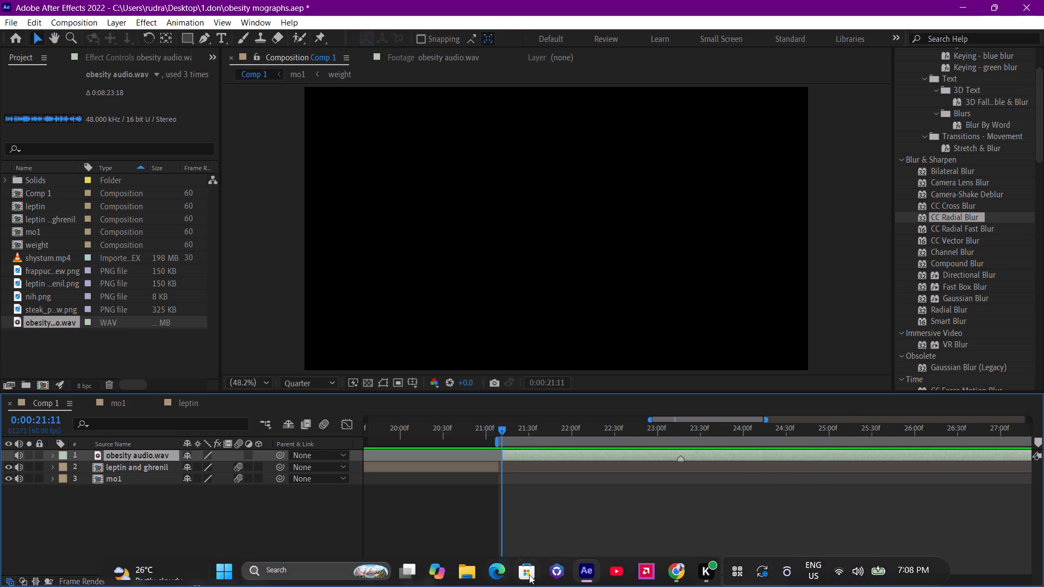
Switch to Chrome and open a new tab.
{"action": "left_click", "coordinate": [677, 569]}
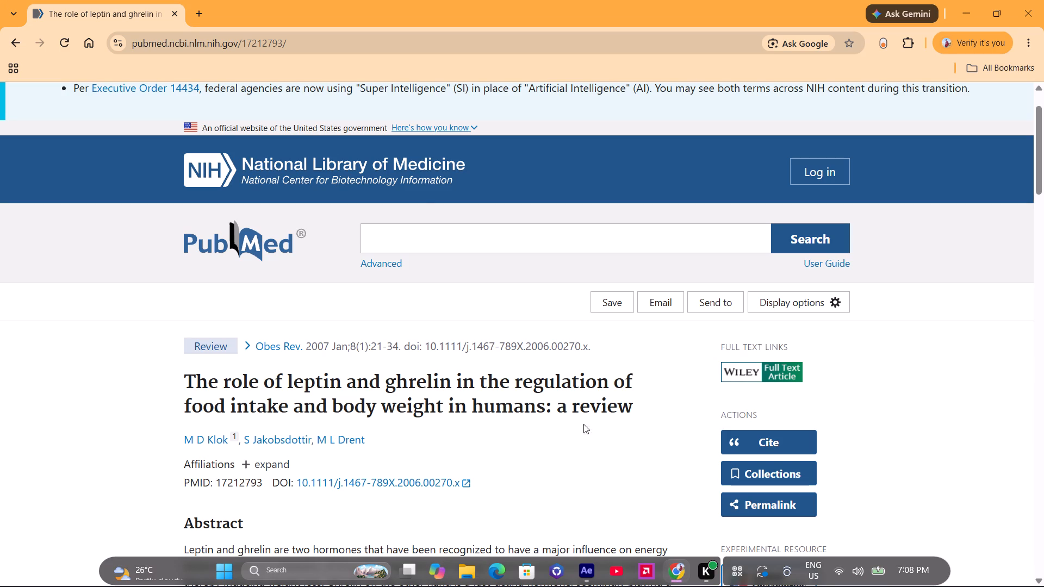
{"action": "left_click", "coordinate": [203, 14]}
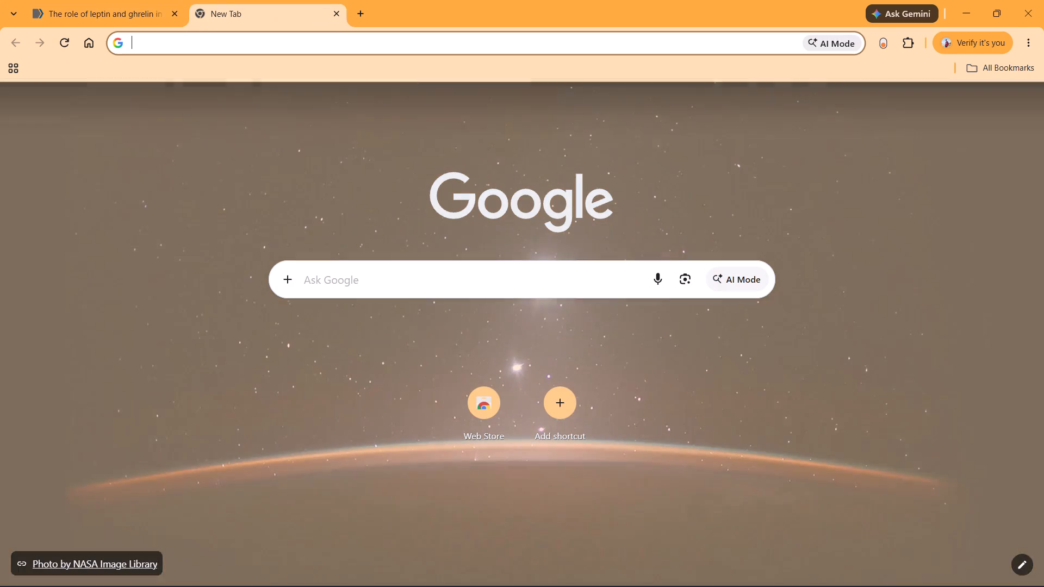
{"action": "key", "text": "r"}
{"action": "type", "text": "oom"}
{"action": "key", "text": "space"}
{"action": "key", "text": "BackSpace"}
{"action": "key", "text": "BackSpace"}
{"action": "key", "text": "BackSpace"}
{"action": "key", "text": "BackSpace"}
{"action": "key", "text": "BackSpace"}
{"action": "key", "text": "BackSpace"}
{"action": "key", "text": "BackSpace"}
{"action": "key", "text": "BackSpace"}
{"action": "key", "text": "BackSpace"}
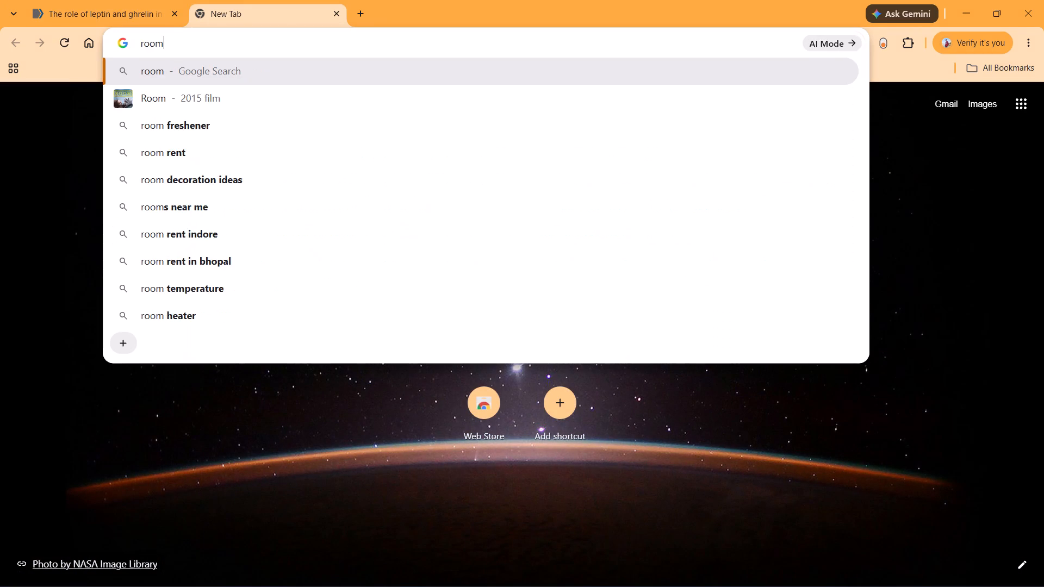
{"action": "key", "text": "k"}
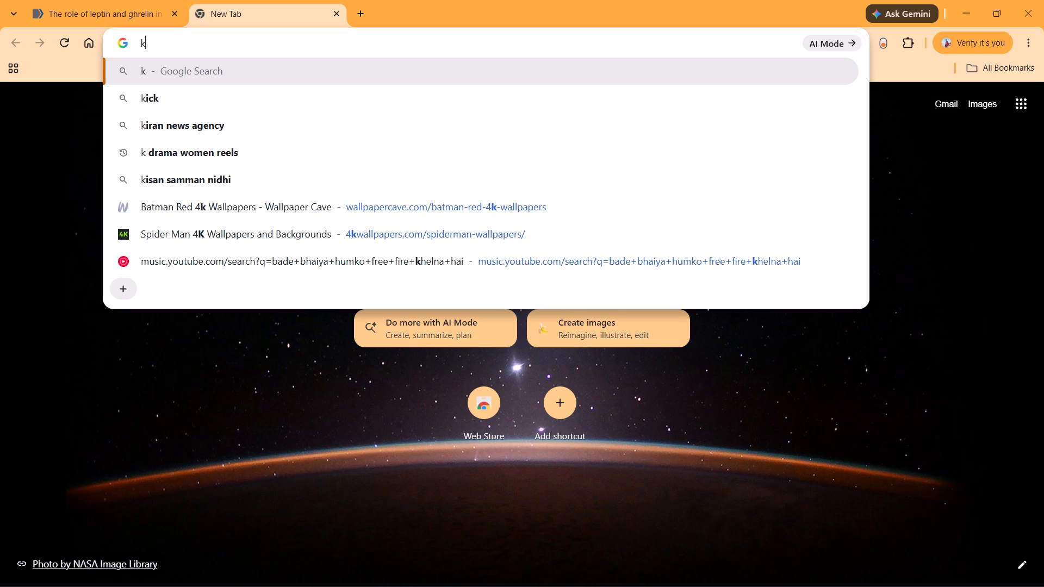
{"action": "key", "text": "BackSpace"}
Search Google for "living room background" and refine the query to "living room background with tv".
{"action": "type", "text": "living room background"}
{"action": "key", "text": "Return"}
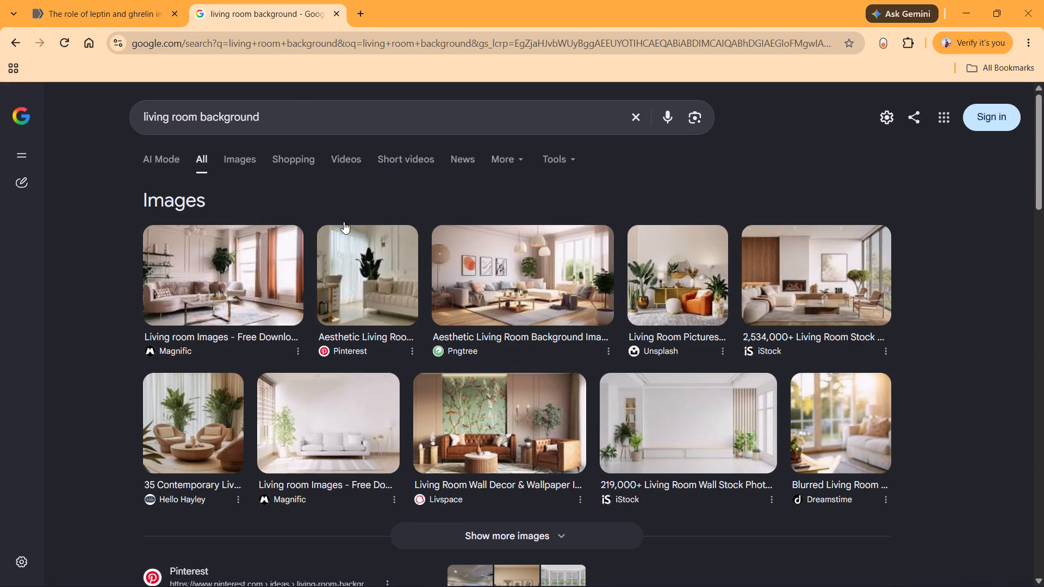
{"action": "left_click", "coordinate": [293, 121]}
{"action": "key", "text": "space"}
{"action": "type", "text": "with tv"}
{"action": "key", "text": "Return"}
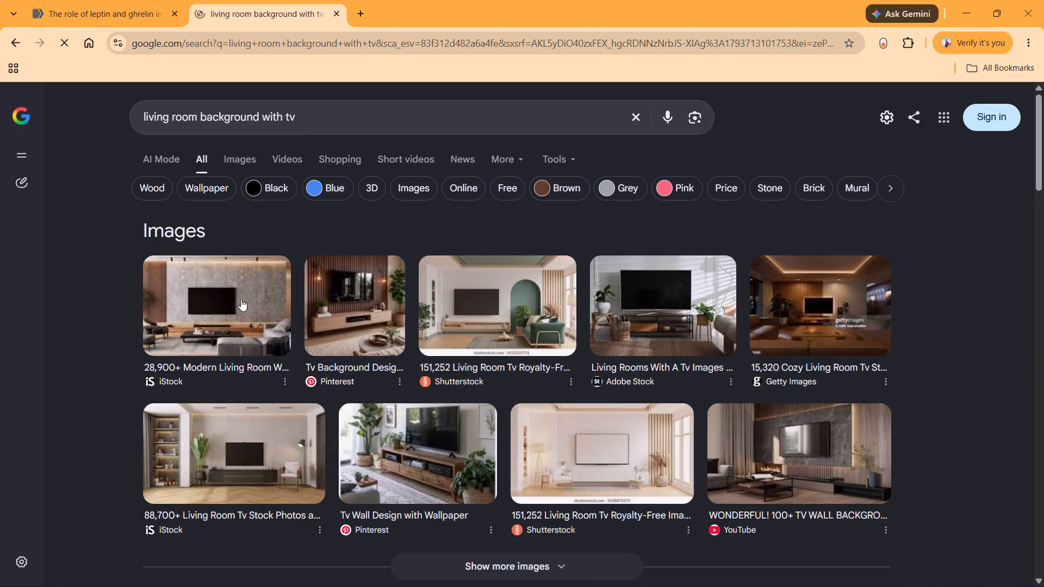
{"action": "left_click", "coordinate": [241, 299]}
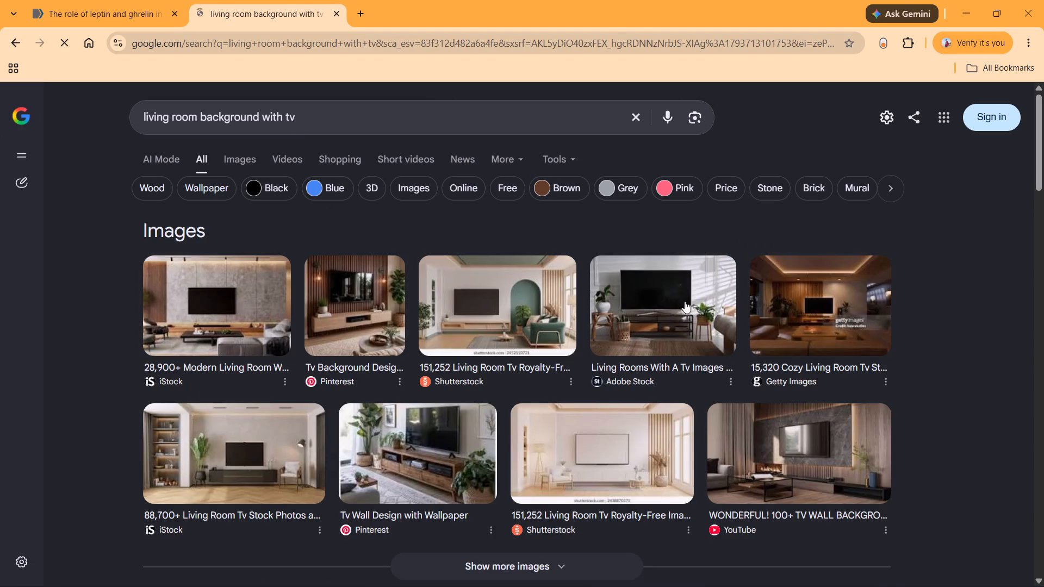
{"action": "left_click", "coordinate": [688, 301]}
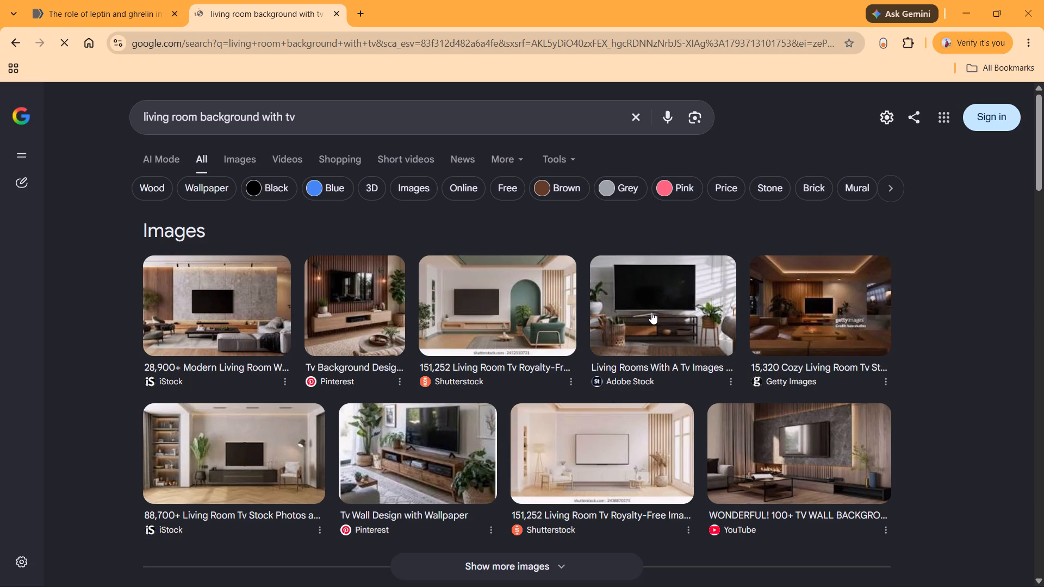
{"action": "left_click", "coordinate": [635, 308]}
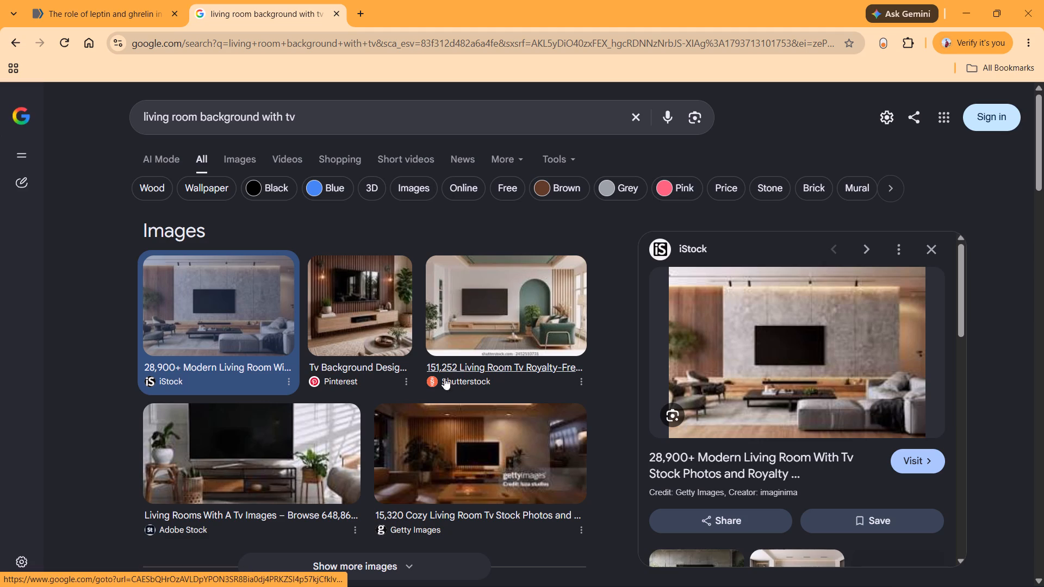
{"action": "left_click", "coordinate": [274, 437]}
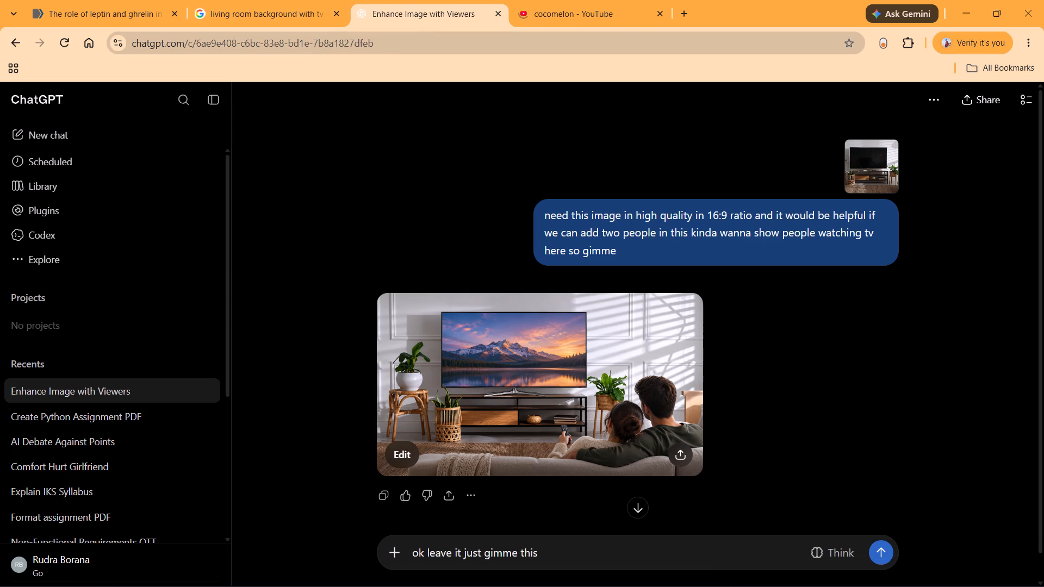
Return to the living room Google search, dismiss the image preview and change the query to "crt tv".
{"action": "left_click", "coordinate": [301, 0]}
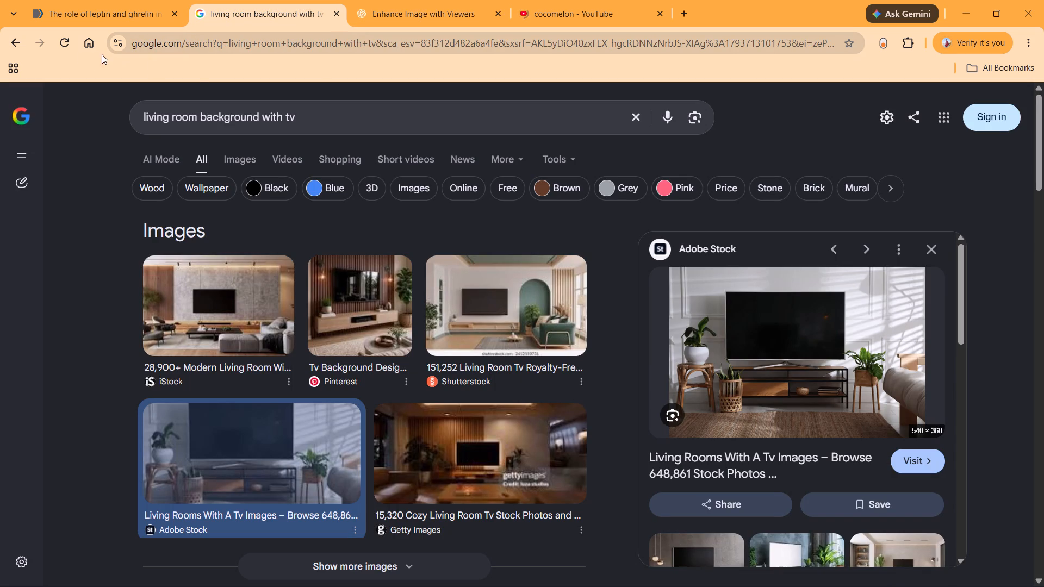
{"action": "left_click", "coordinate": [10, 37]}
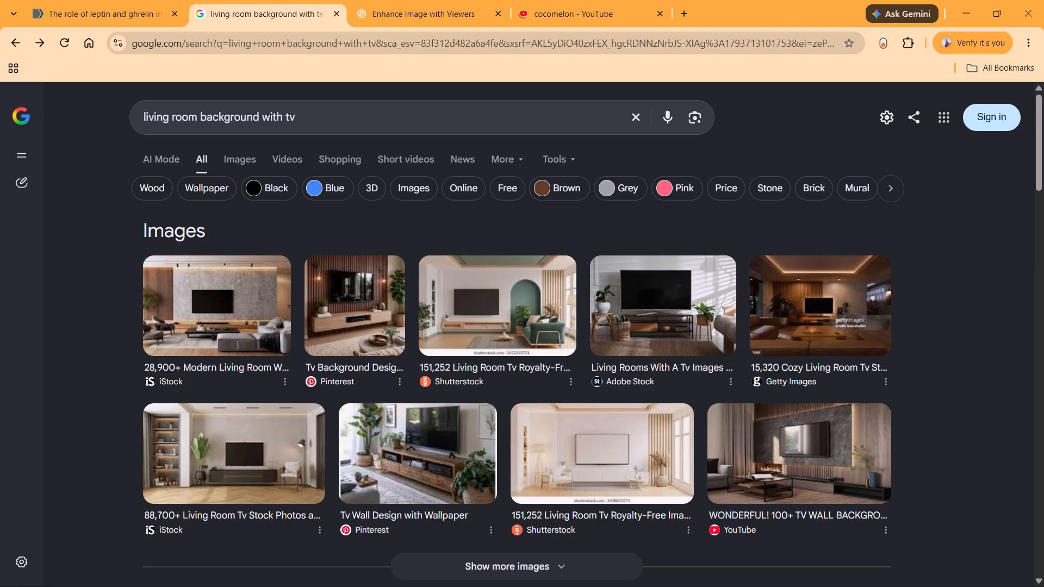
{"action": "left_click_drag", "start_coordinate": [283, 116], "coordinate": [52, 115]}
{"action": "type", "text": "crt"}
{"action": "key", "text": "Return"}
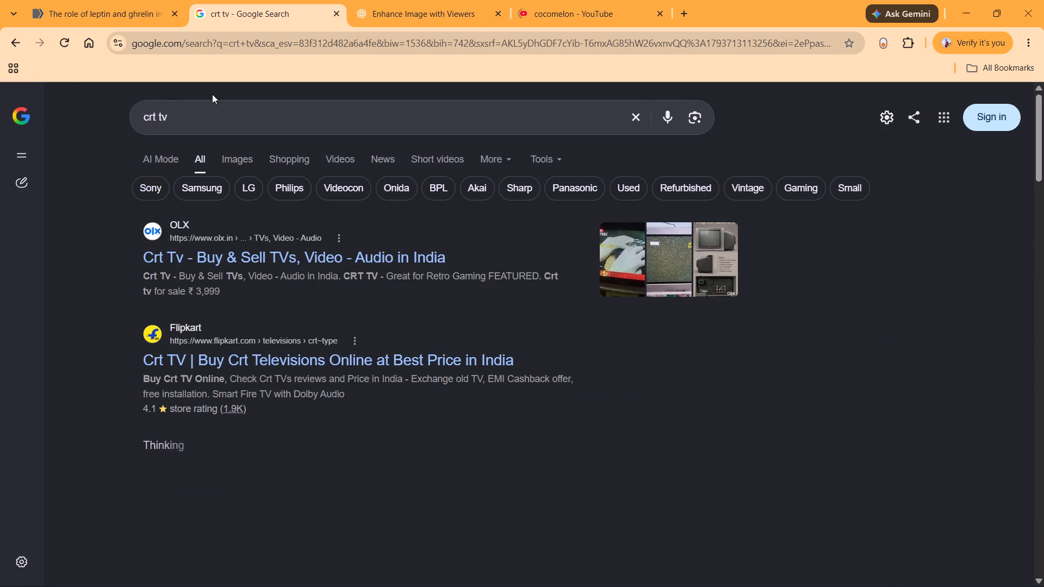
Refine the query to "crt tv png with green creen", switch to the suggested "crt tv green screen" and show the image results.
{"action": "left_click", "coordinate": [215, 109]}
{"action": "key", "text": "space"}
{"action": "type", "text": "png"}
{"action": "key", "text": "space"}
{"action": "type", "text": "with green creen"}
{"action": "key", "text": "Return"}
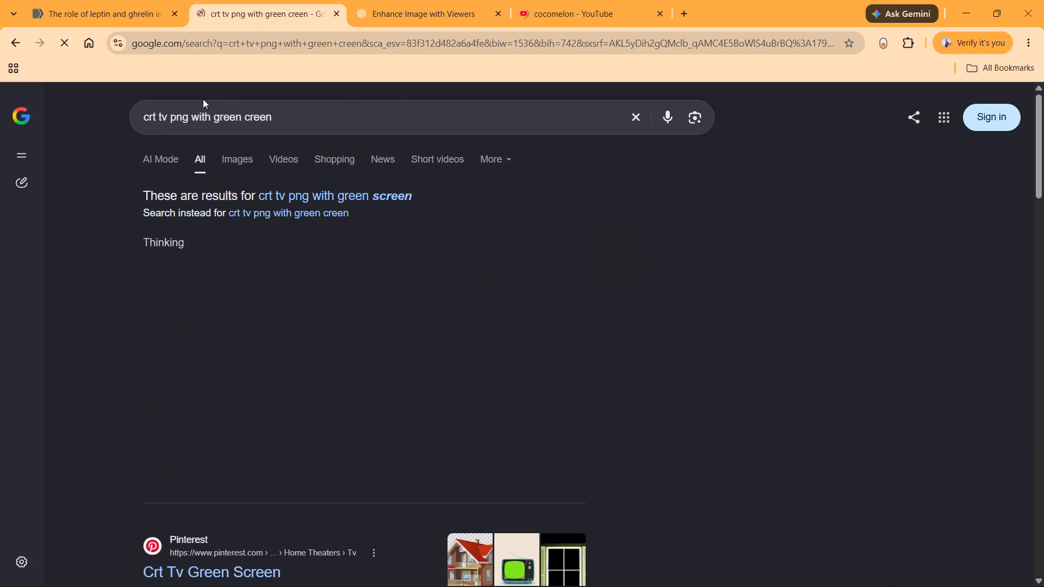
{"action": "left_click", "coordinate": [244, 117]}
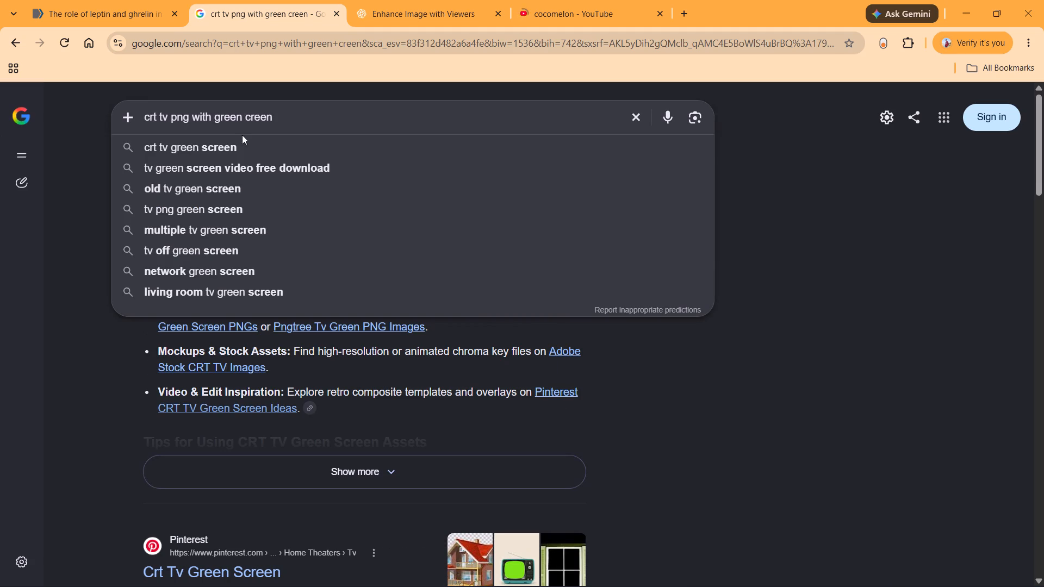
{"action": "left_click", "coordinate": [239, 140]}
{"action": "left_click", "coordinate": [247, 157]}
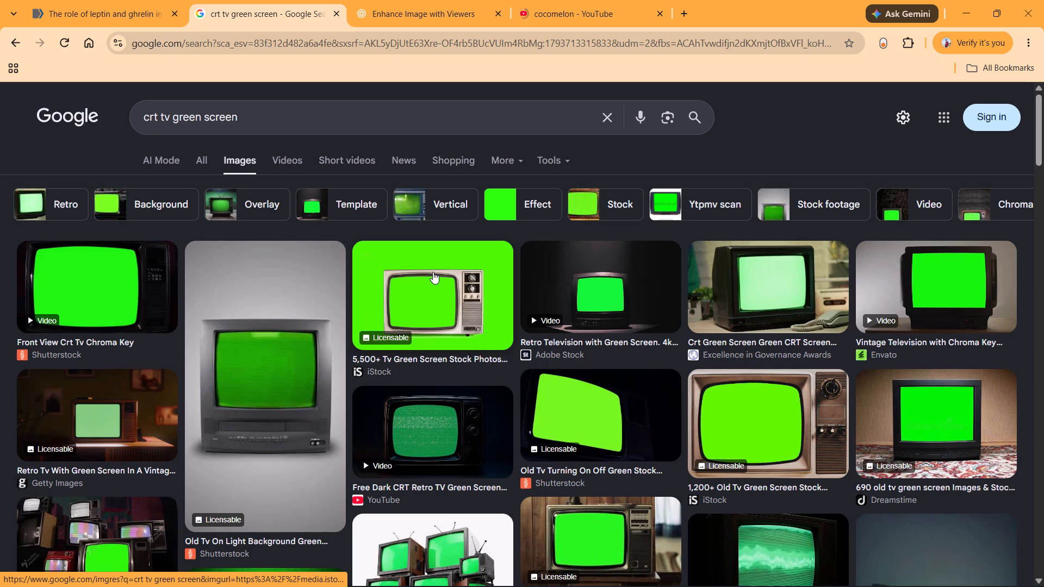
Preview the iStock retro TV on a green background and save it as a JPEG named "crt" in the img folder.
{"action": "left_click", "coordinate": [446, 283]}
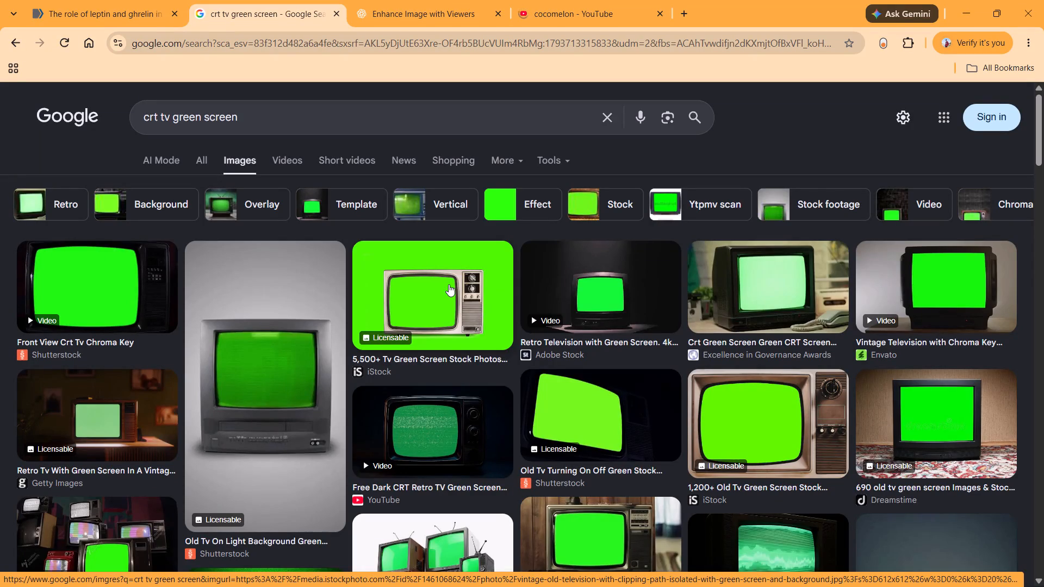
{"action": "left_click", "coordinate": [449, 284]}
{"action": "right_click", "coordinate": [831, 356]}
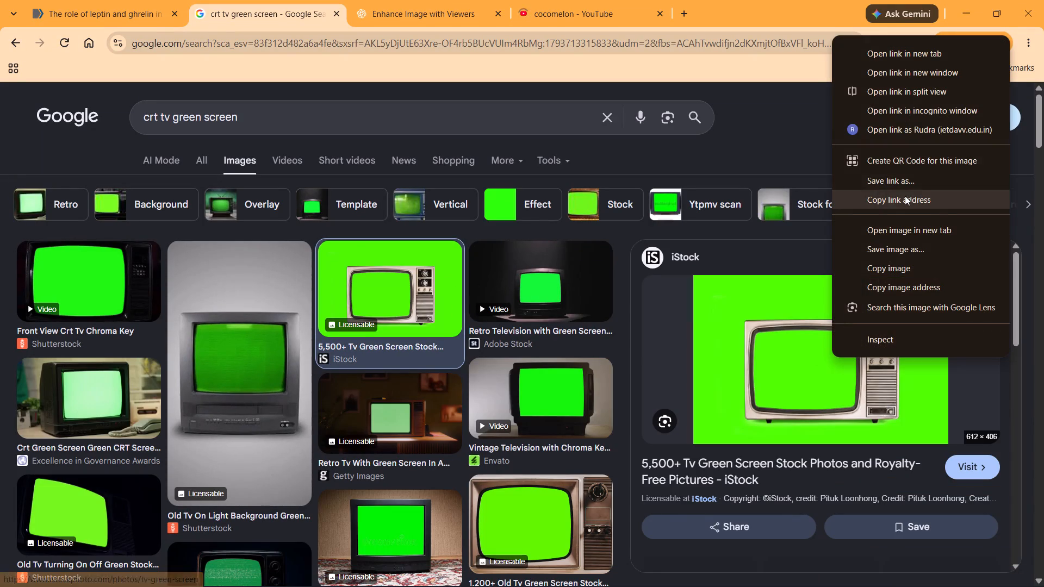
{"action": "left_click", "coordinate": [901, 255]}
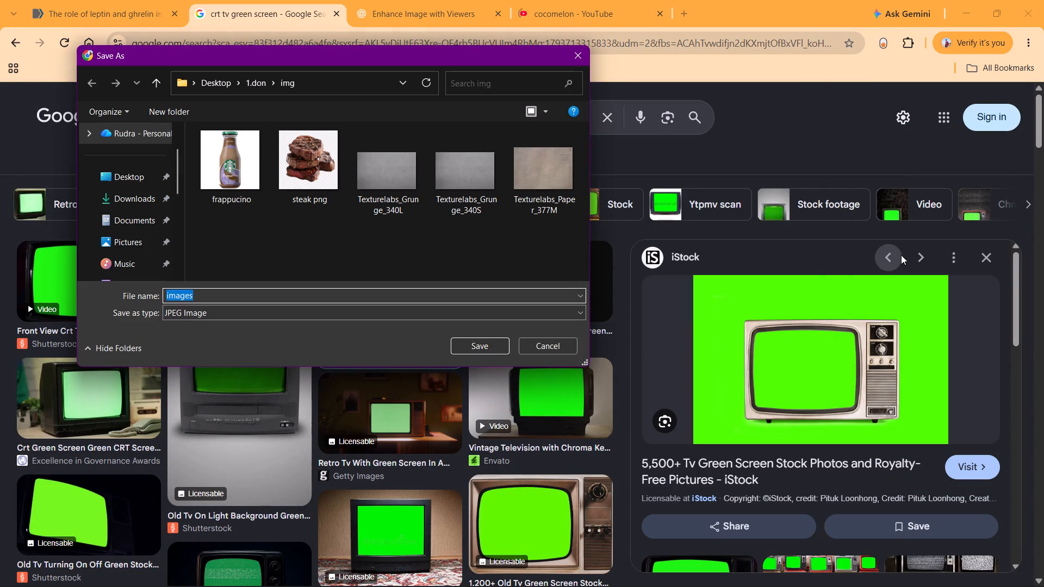
{"action": "type", "text": "crt"}
{"action": "key", "text": "space"}
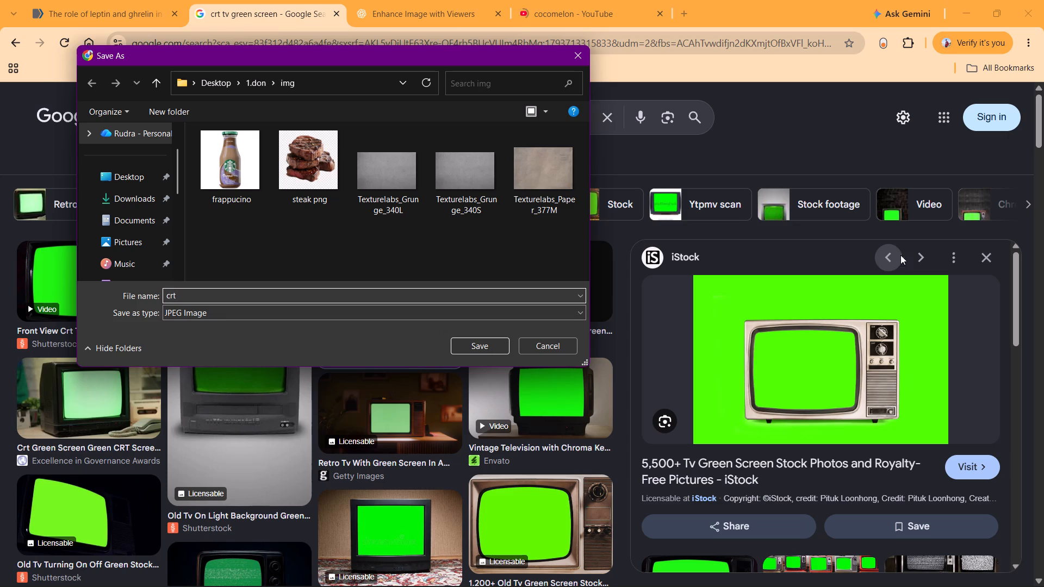
{"action": "left_click", "coordinate": [481, 345]}
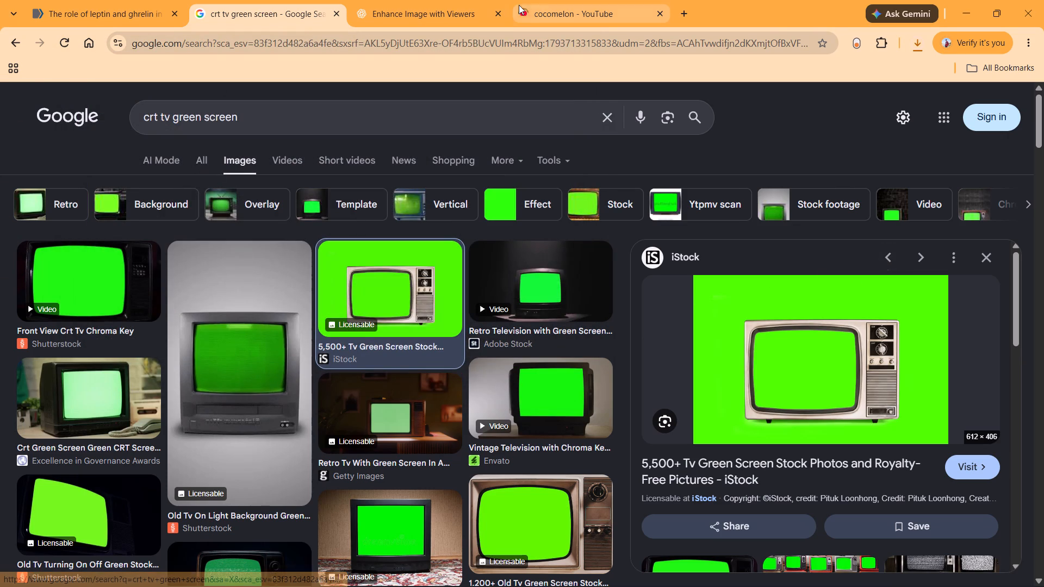
Return to the YouTube cocomelon results and copy the share link of the CoComelon Baby Shark video.
{"action": "left_click", "coordinate": [546, 0]}
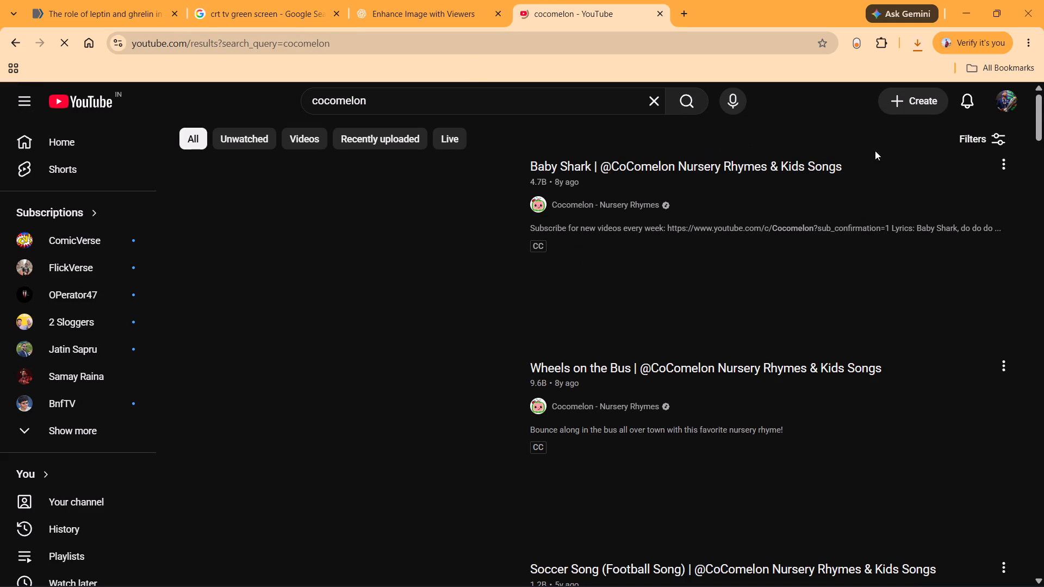
{"action": "left_click", "coordinate": [1004, 170]}
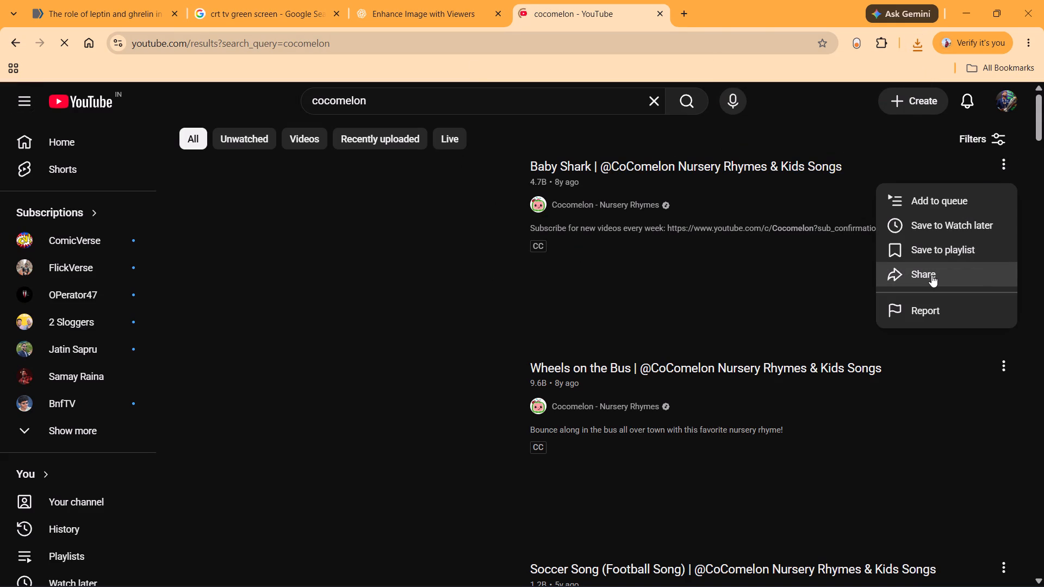
{"action": "left_click", "coordinate": [931, 275]}
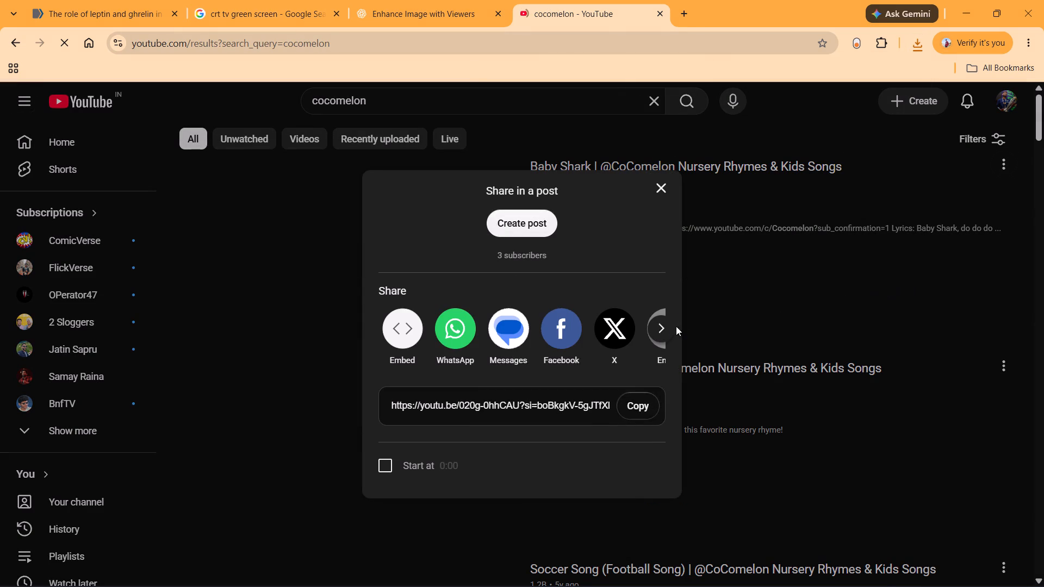
{"action": "left_click", "coordinate": [643, 402]}
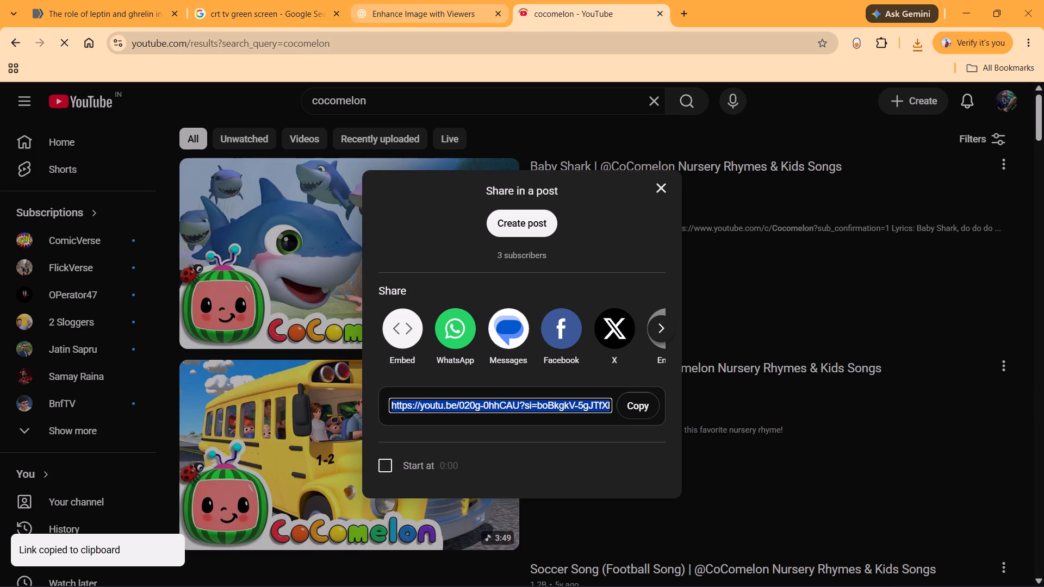
{"action": "left_click", "coordinate": [473, 93]}
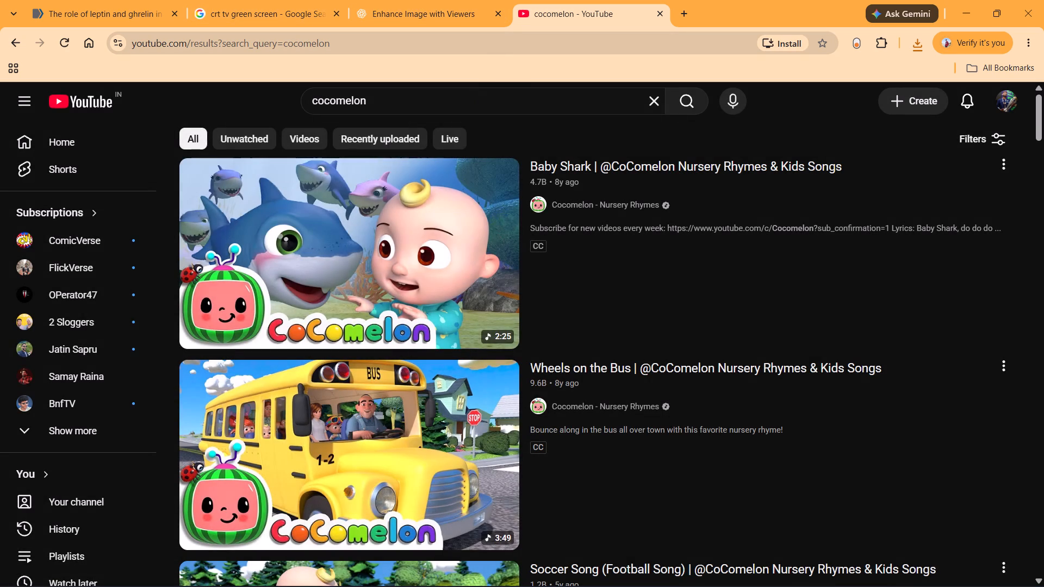
Search Google for "y2mate" from the YouTube tab and open the Y2mate YouTube downloader site.
{"action": "left_click", "coordinate": [414, 45]}
{"action": "type", "text": "y2mate"}
{"action": "key", "text": "Return"}
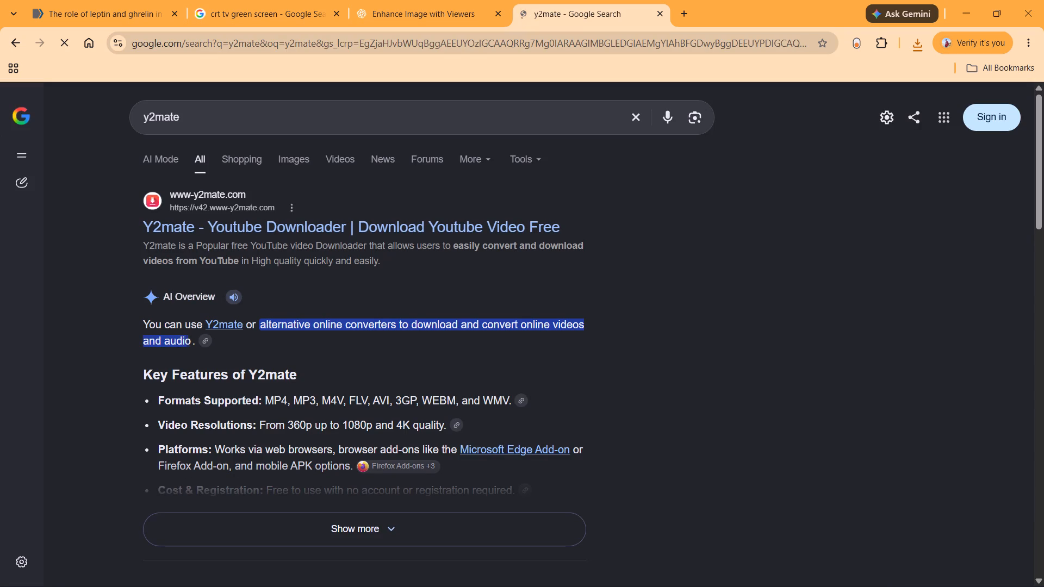
{"action": "left_click", "coordinate": [304, 224]}
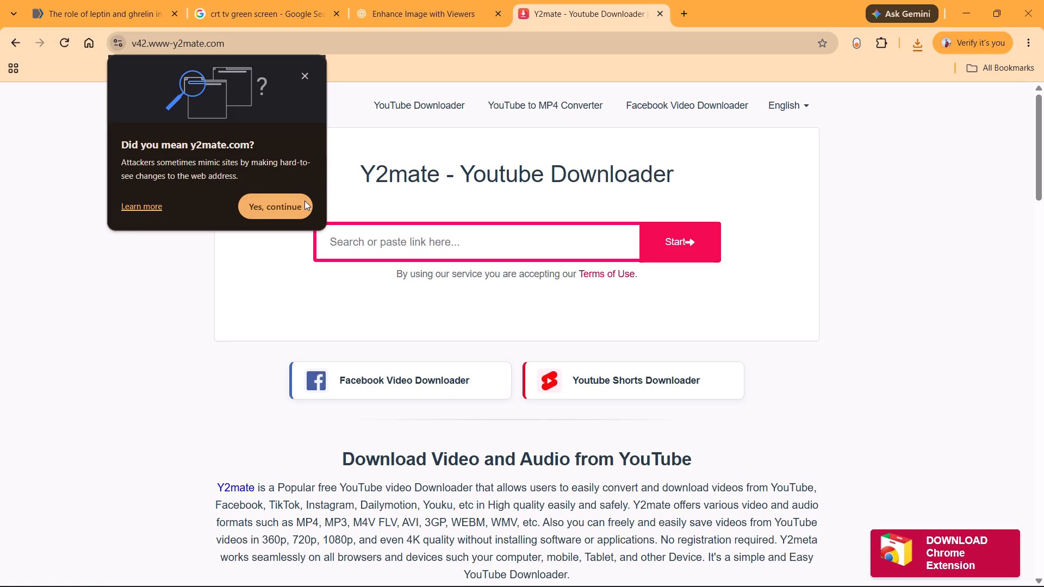
Load the copied CoComelon Baby Shark video link into the Y2mate downloader.
{"action": "left_click", "coordinate": [462, 239]}
{"action": "key", "text": "ctrl+v"}
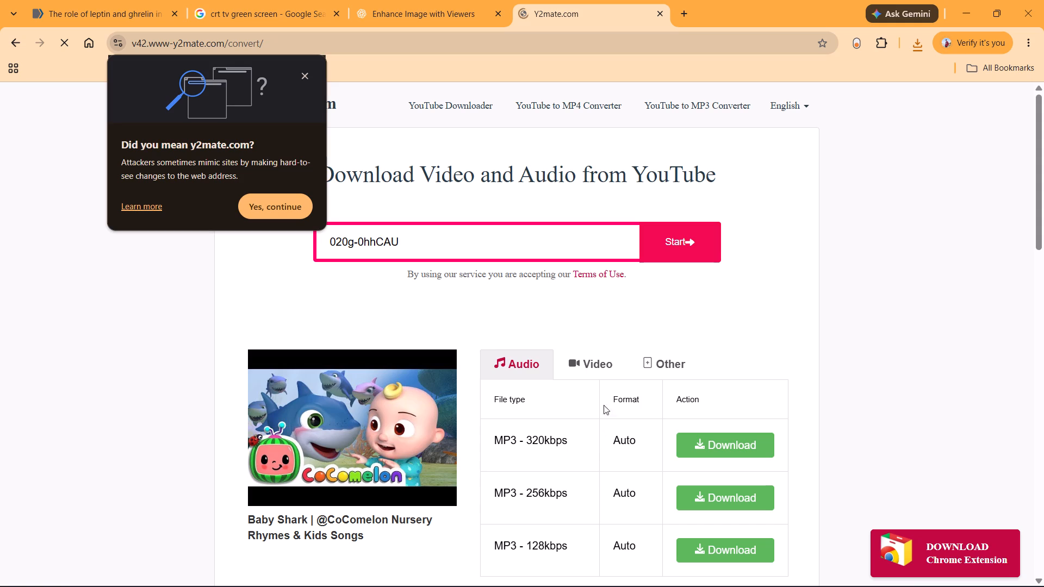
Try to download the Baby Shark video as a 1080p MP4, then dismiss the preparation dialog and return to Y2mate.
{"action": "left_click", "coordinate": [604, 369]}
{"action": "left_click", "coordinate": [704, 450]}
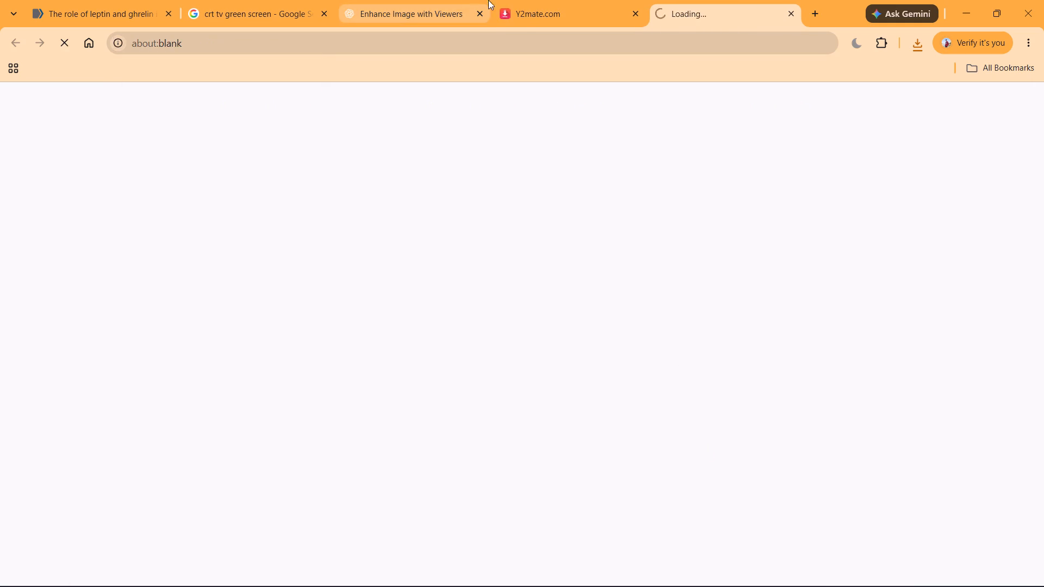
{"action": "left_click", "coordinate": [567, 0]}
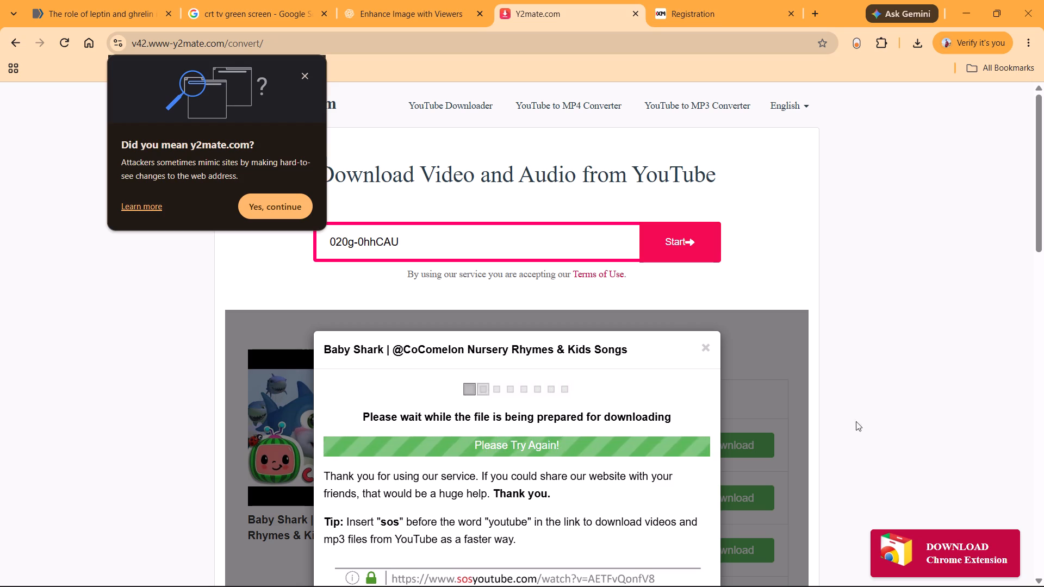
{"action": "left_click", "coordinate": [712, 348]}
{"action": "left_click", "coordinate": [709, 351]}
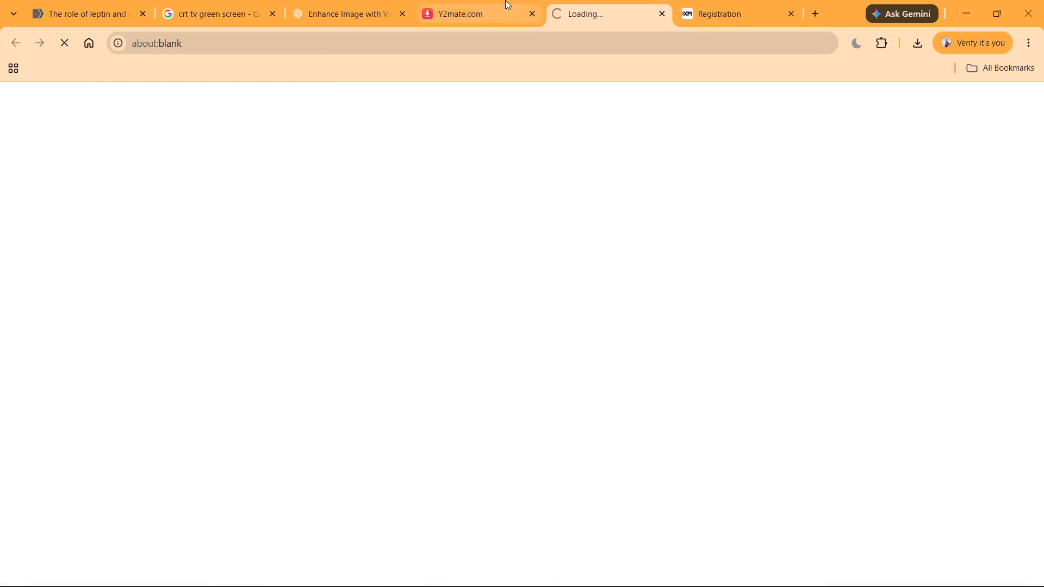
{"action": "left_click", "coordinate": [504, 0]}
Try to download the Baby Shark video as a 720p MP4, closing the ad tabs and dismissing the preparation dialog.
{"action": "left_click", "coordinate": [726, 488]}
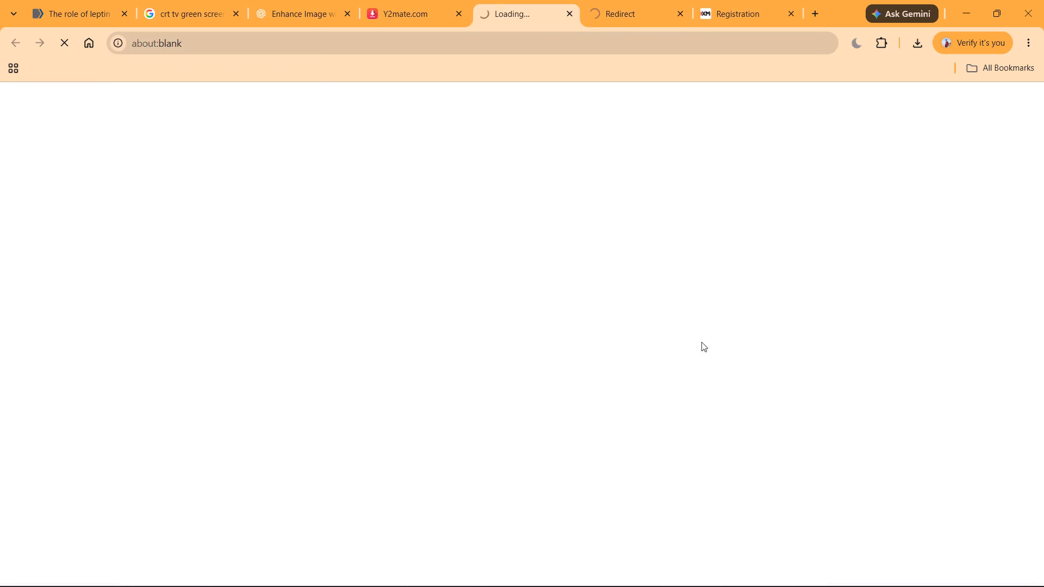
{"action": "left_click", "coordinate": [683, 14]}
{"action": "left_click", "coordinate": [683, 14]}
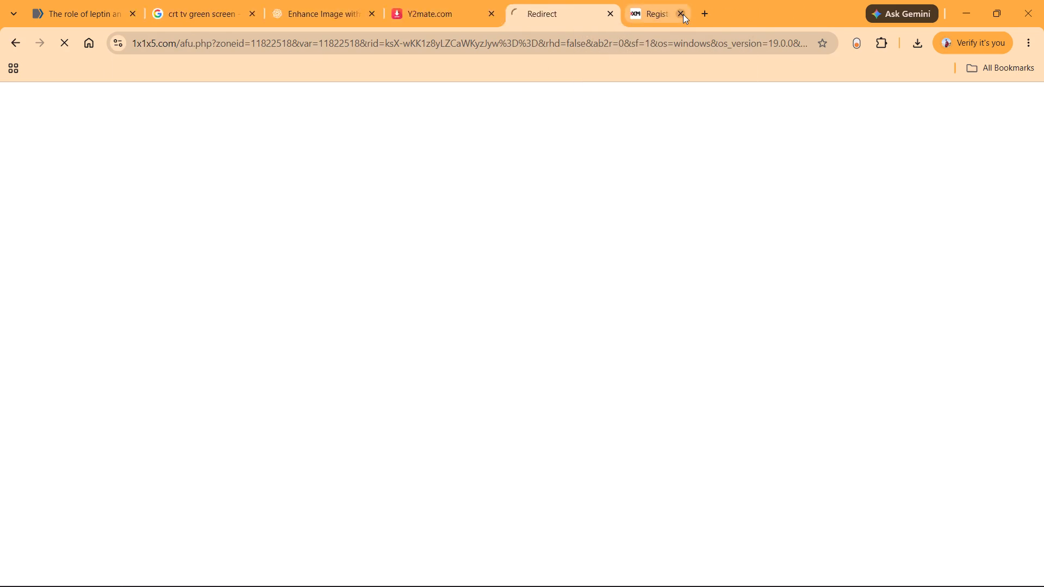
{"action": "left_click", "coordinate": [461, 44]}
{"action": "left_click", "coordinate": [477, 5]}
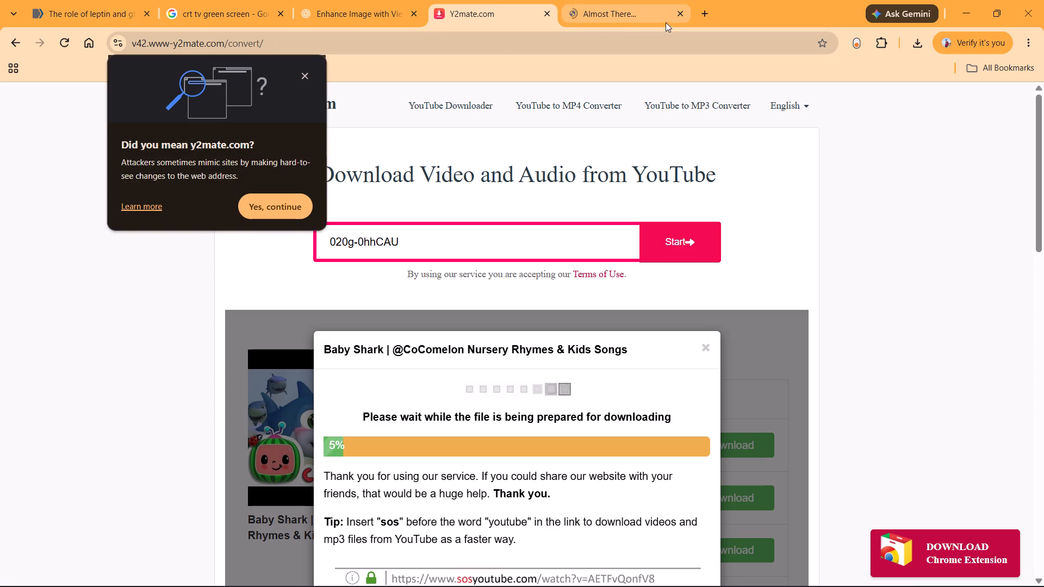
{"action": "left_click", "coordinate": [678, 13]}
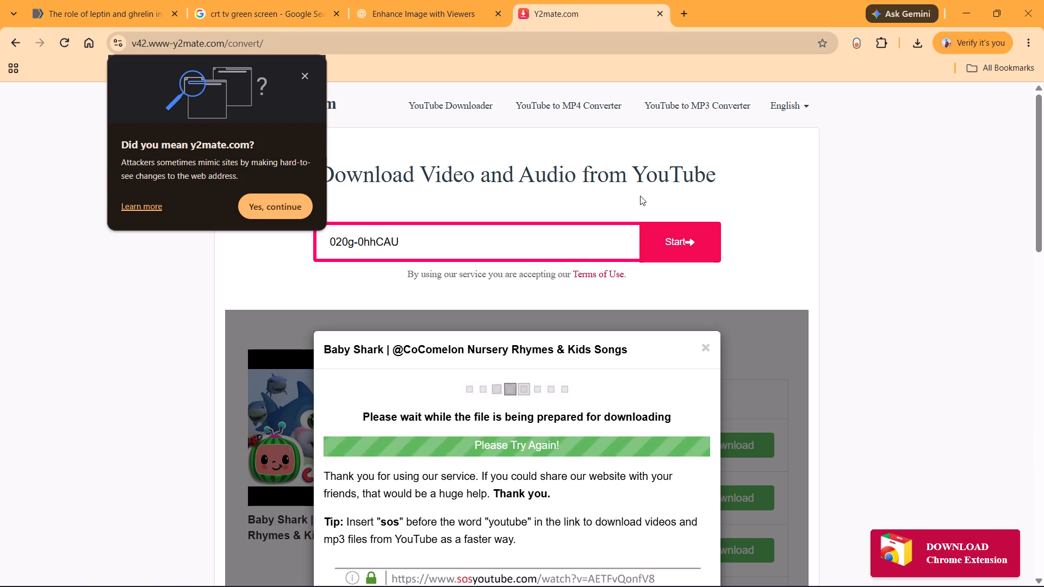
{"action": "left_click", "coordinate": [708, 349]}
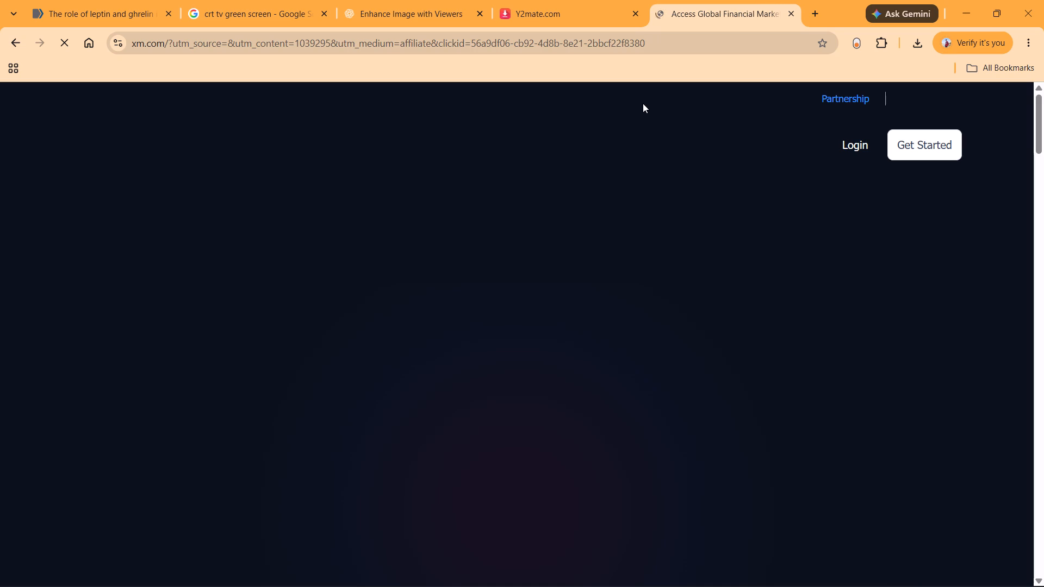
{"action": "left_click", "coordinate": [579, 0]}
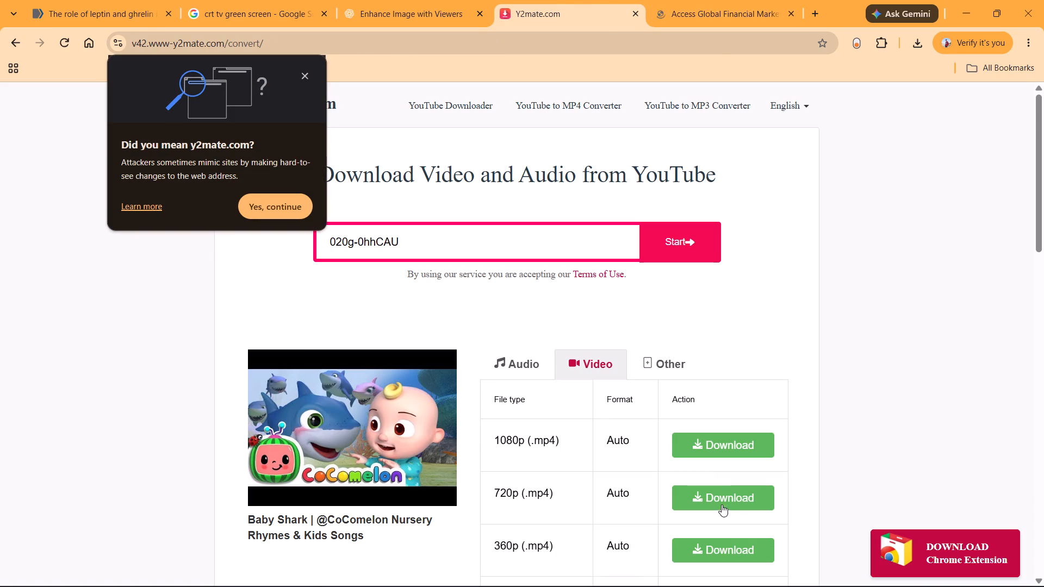
Request the 720p MP4 download of the Baby Shark video again and close the leftover ad tabs.
{"action": "left_click", "coordinate": [722, 494]}
{"action": "left_click", "coordinate": [660, 16]}
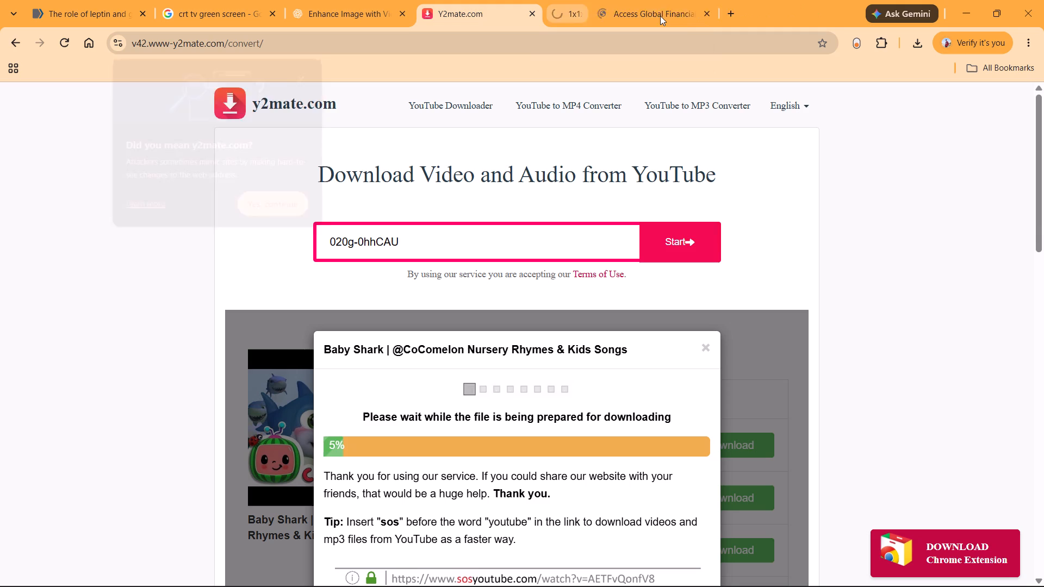
{"action": "left_click", "coordinate": [666, 16]}
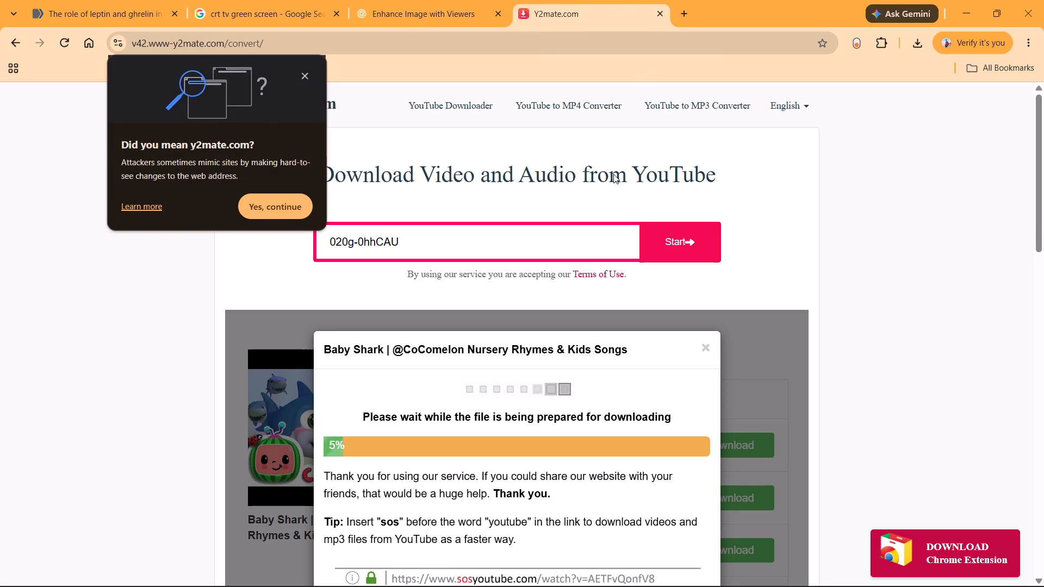
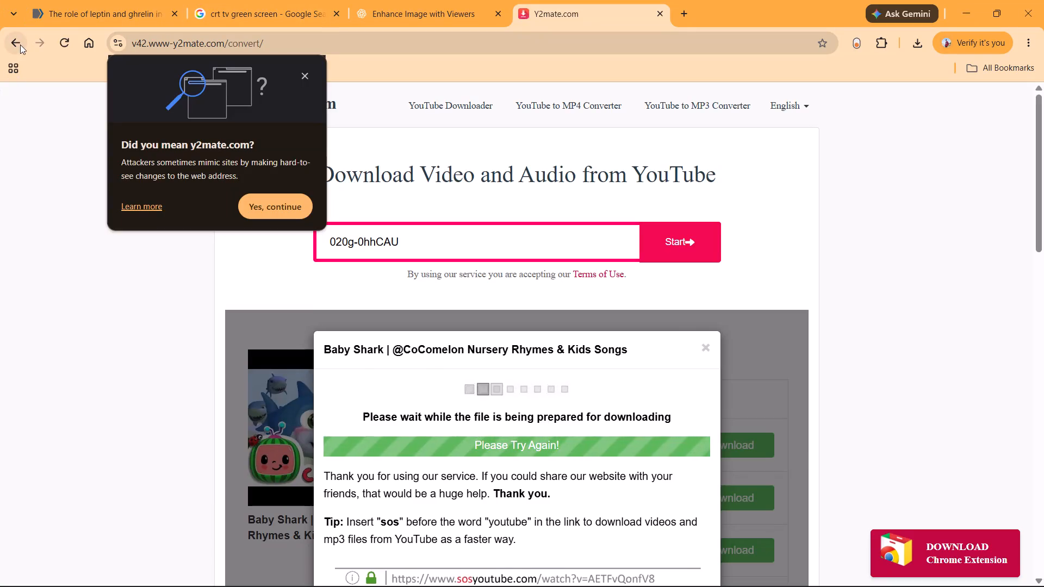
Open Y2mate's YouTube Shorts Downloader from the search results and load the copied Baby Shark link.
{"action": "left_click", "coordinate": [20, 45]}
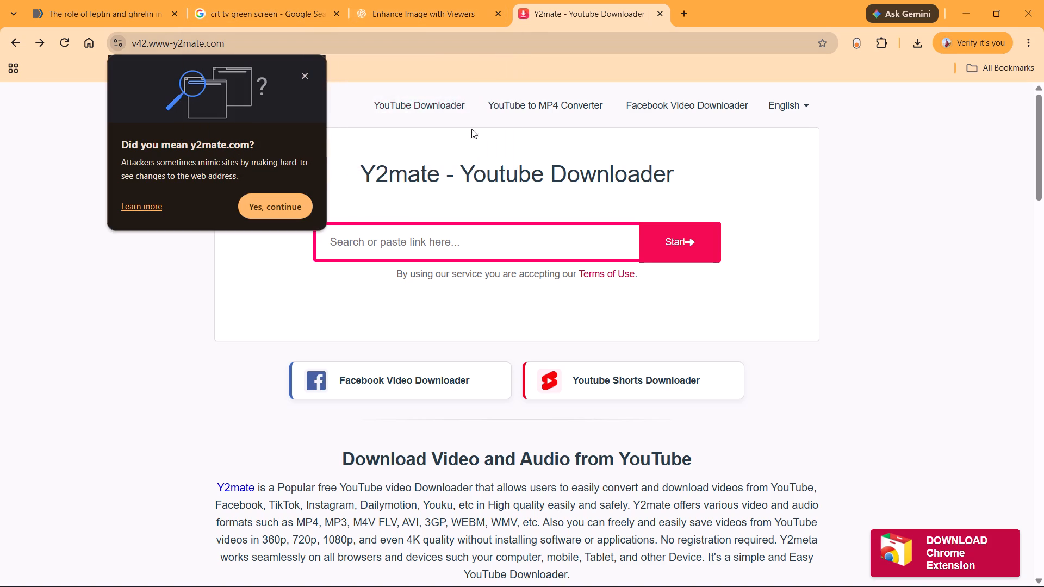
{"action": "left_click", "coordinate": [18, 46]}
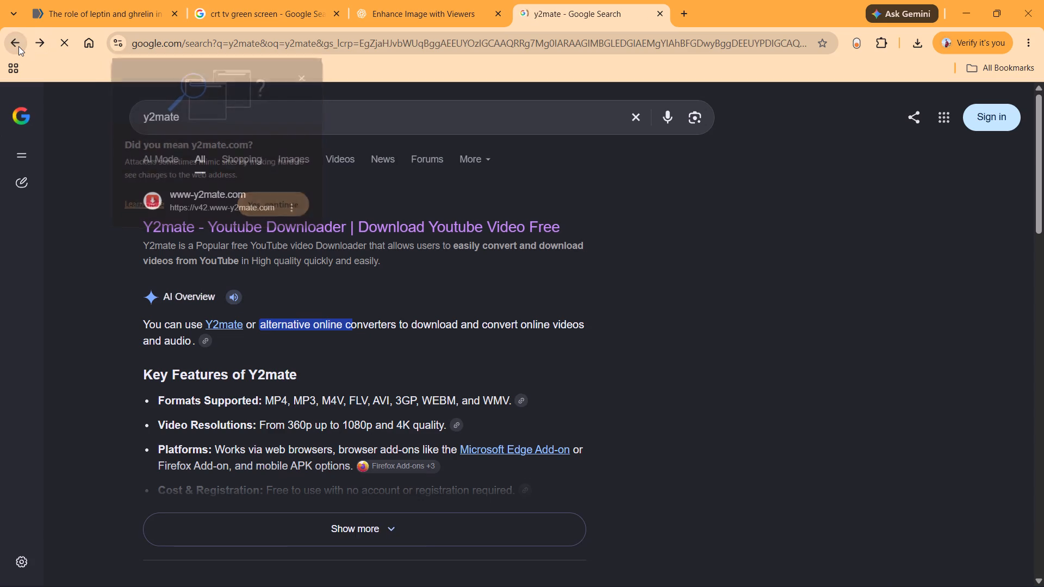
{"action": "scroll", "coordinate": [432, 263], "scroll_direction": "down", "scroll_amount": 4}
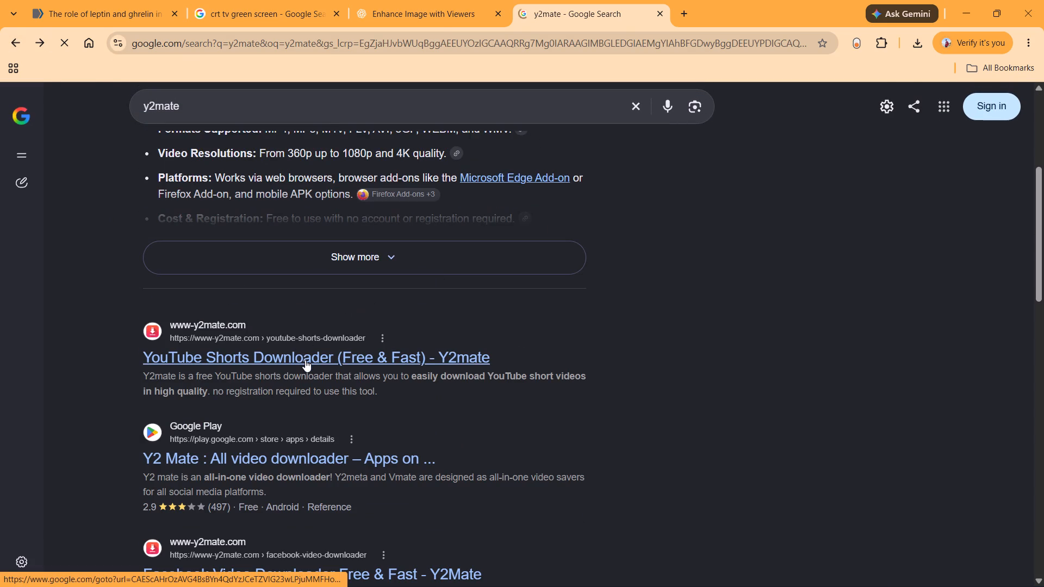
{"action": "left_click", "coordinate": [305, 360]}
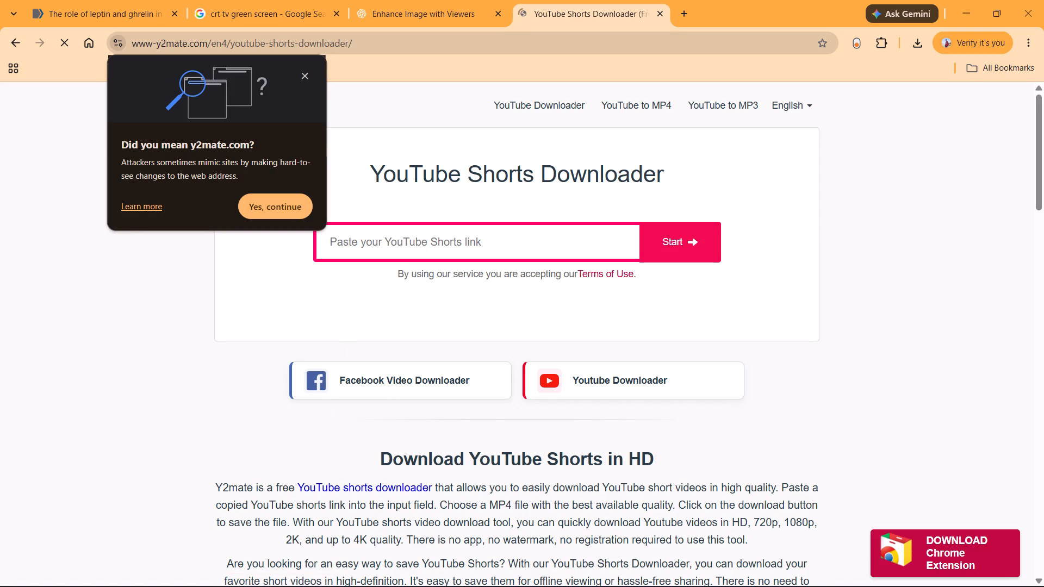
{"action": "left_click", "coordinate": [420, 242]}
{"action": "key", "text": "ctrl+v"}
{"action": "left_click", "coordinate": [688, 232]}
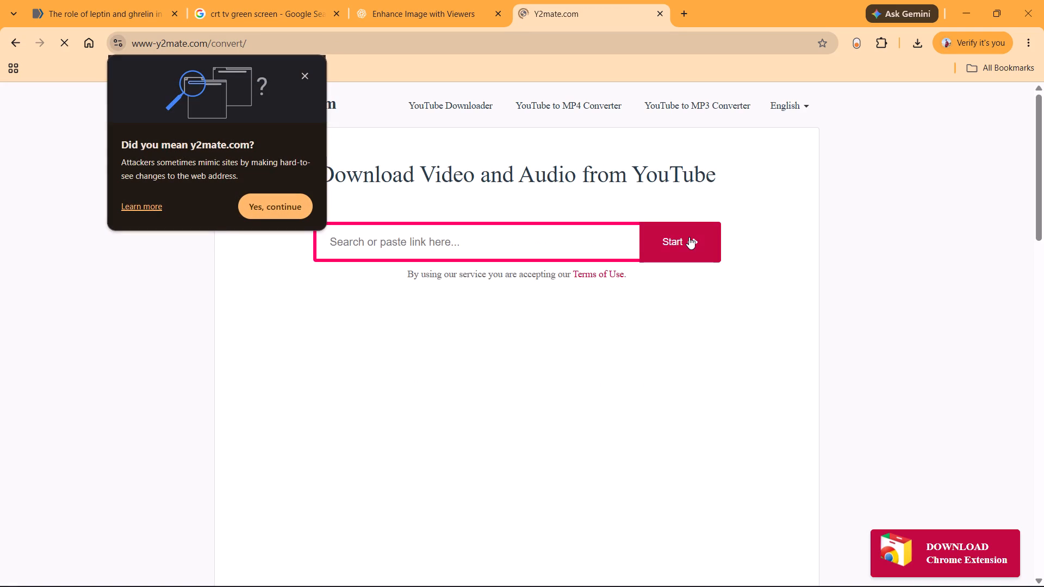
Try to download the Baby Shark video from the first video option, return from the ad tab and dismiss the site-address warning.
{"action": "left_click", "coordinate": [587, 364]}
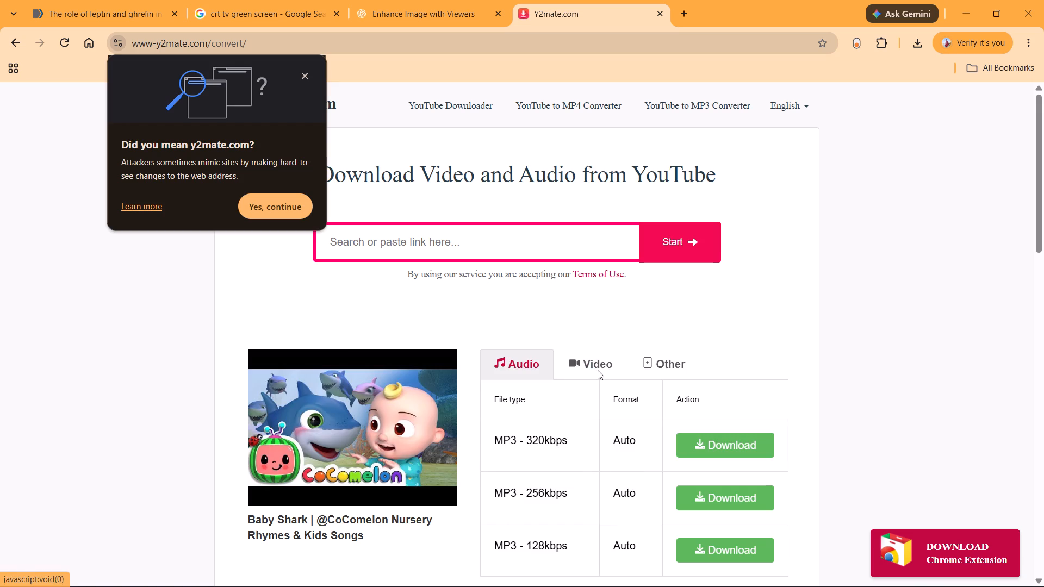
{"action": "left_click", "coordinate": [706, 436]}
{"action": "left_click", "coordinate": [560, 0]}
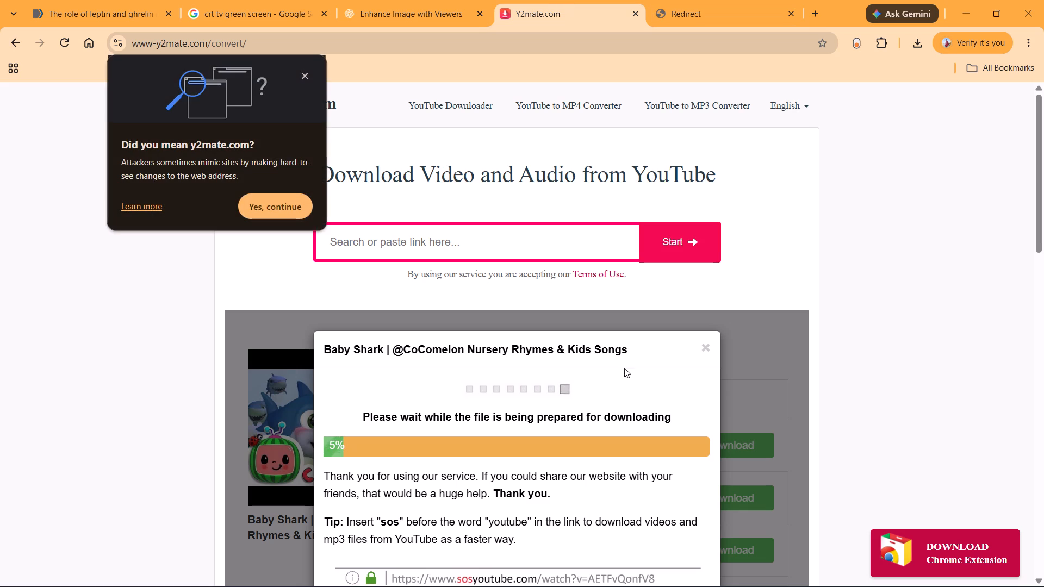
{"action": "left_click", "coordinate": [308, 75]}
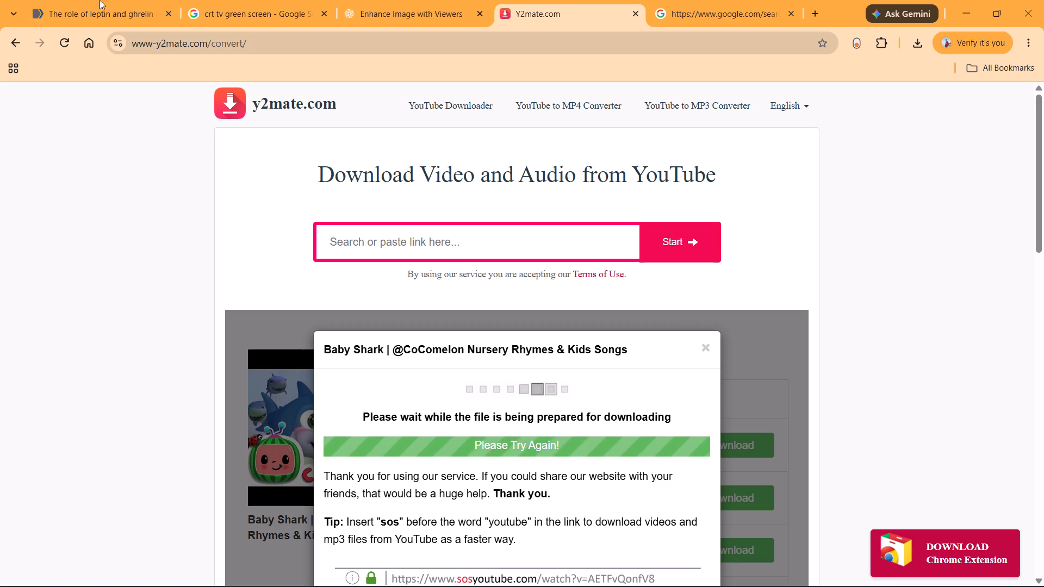
Return to the Google results and search for "youtube videos download".
{"action": "left_click", "coordinate": [14, 43]}
{"action": "left_click", "coordinate": [14, 43]}
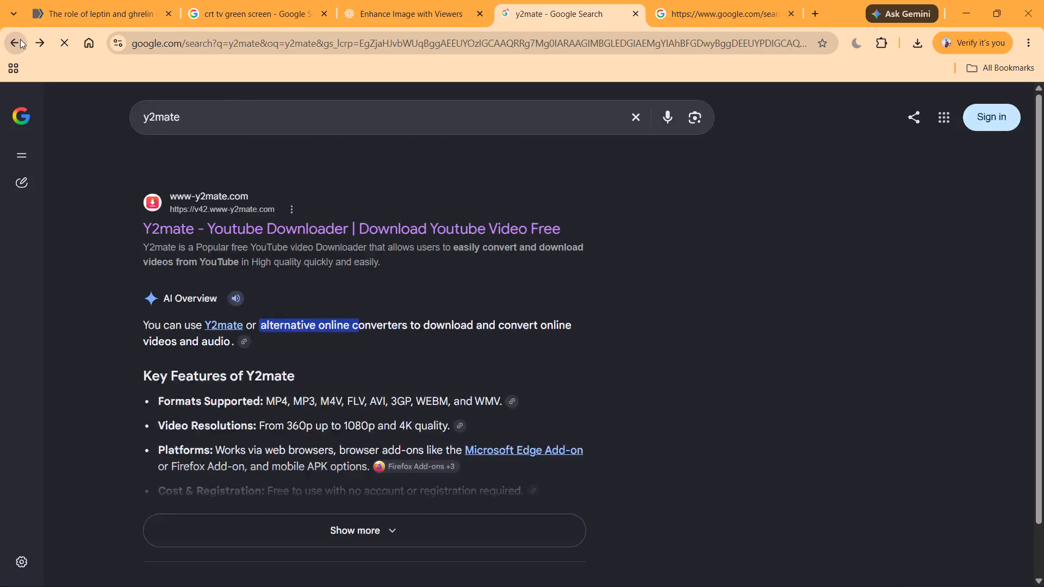
{"action": "scroll", "coordinate": [245, 481], "scroll_direction": "down", "scroll_amount": 3}
{"action": "left_click_drag", "start_coordinate": [229, 105], "coordinate": [26, 109]}
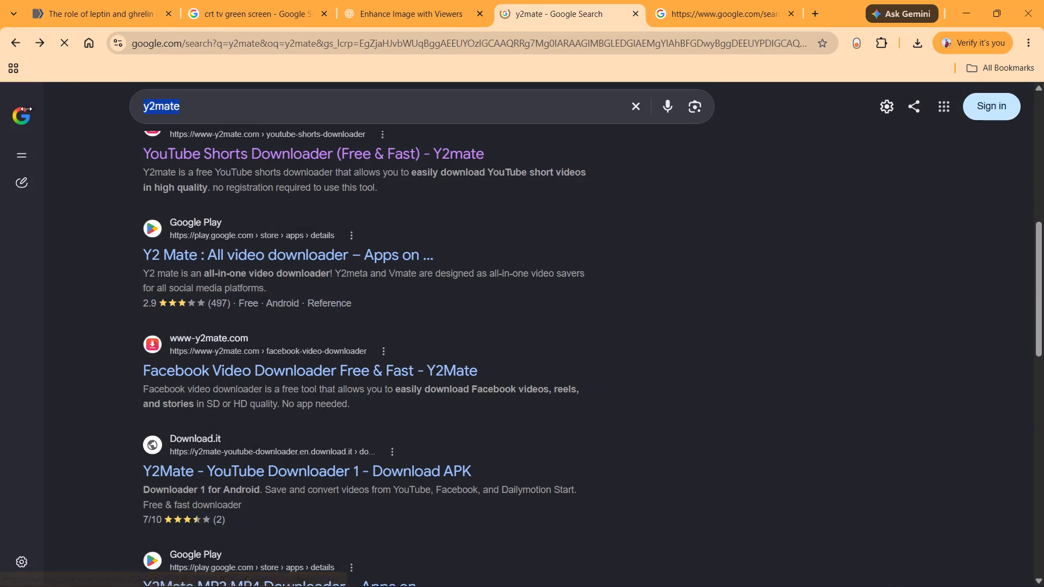
{"action": "left_click_drag", "start_coordinate": [26, 109], "coordinate": [0, 75]}
{"action": "type", "text": "youtube videos download"}
{"action": "key", "text": "Return"}
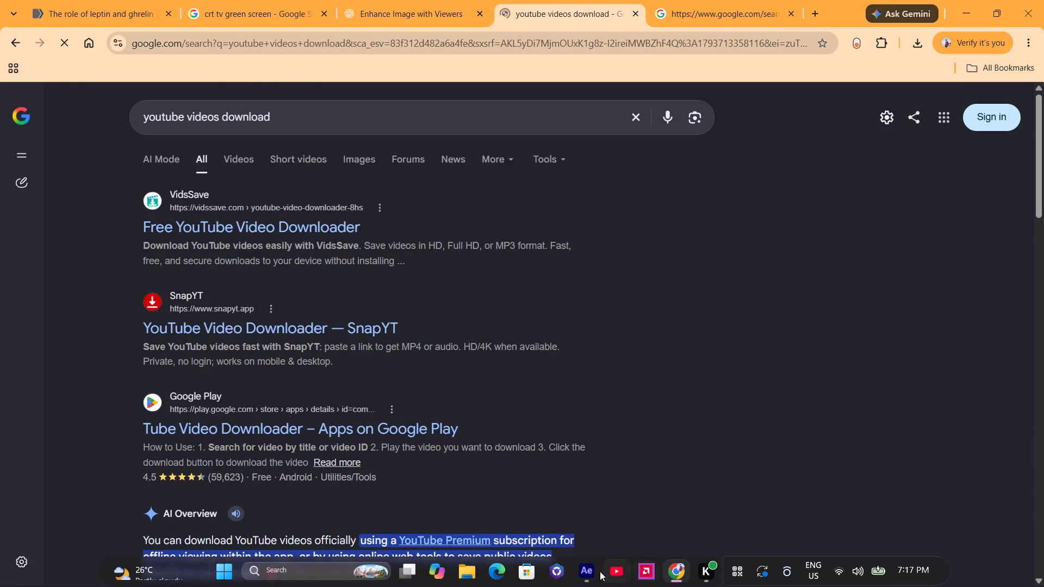
Switch to After Effects and import the crt image from the img folder into the project.
{"action": "left_click", "coordinate": [586, 573]}
{"action": "double_click", "coordinate": [103, 357]}
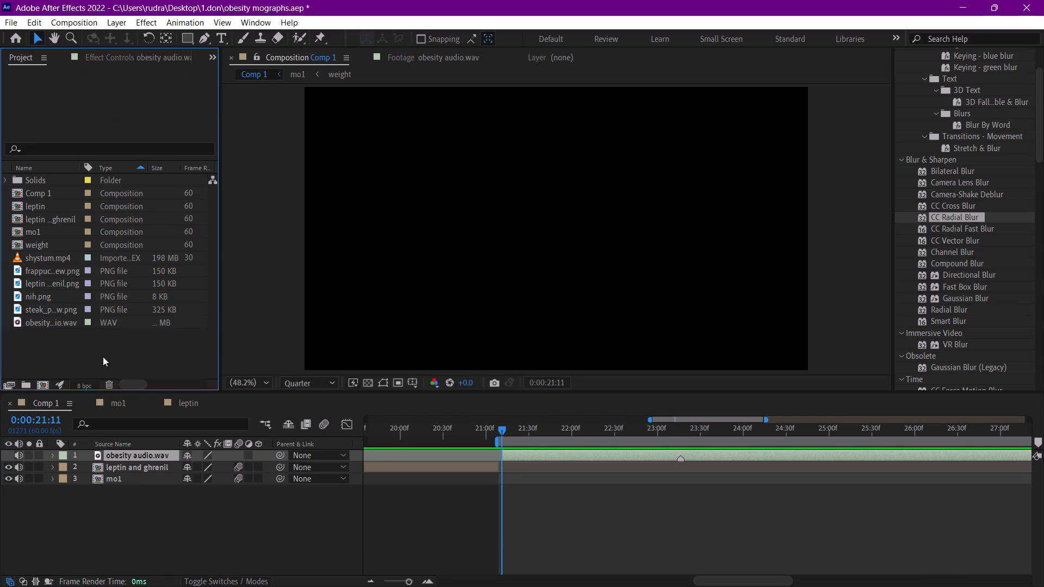
{"action": "double_click", "coordinate": [268, 153]}
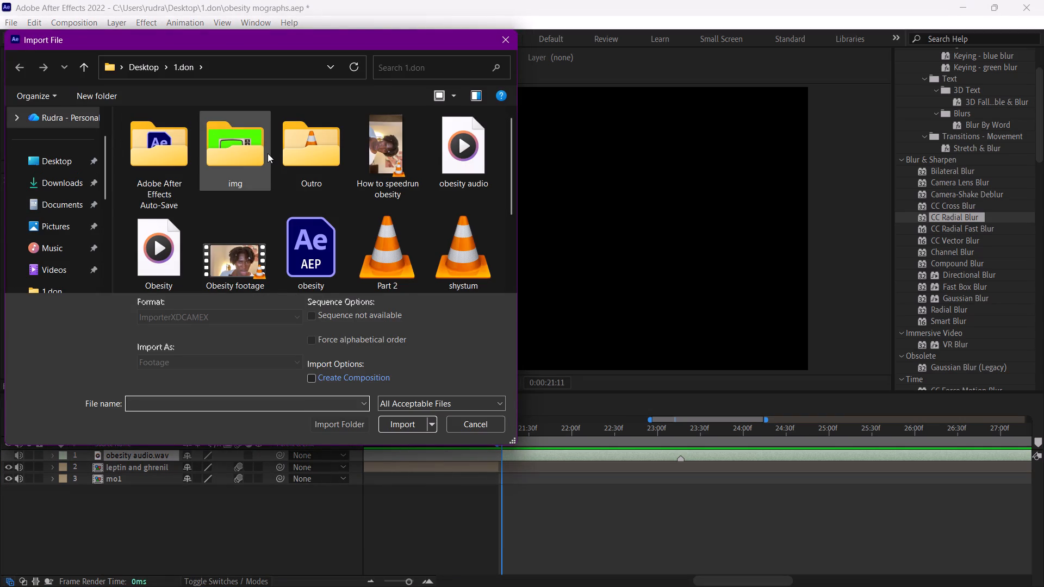
{"action": "left_click", "coordinate": [151, 140]}
{"action": "left_click", "coordinate": [408, 421]}
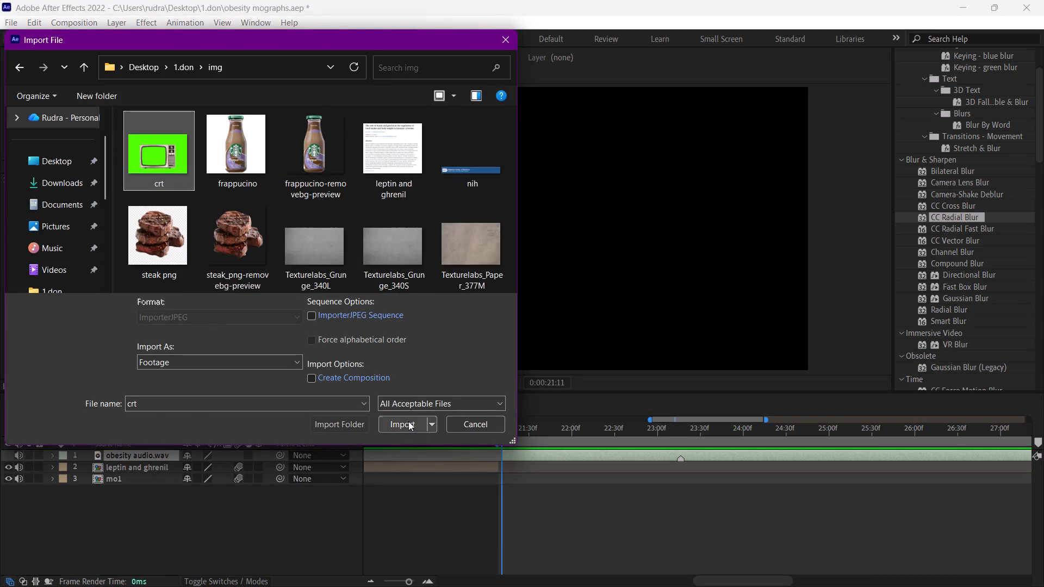
{"action": "right_click", "coordinate": [123, 524]}
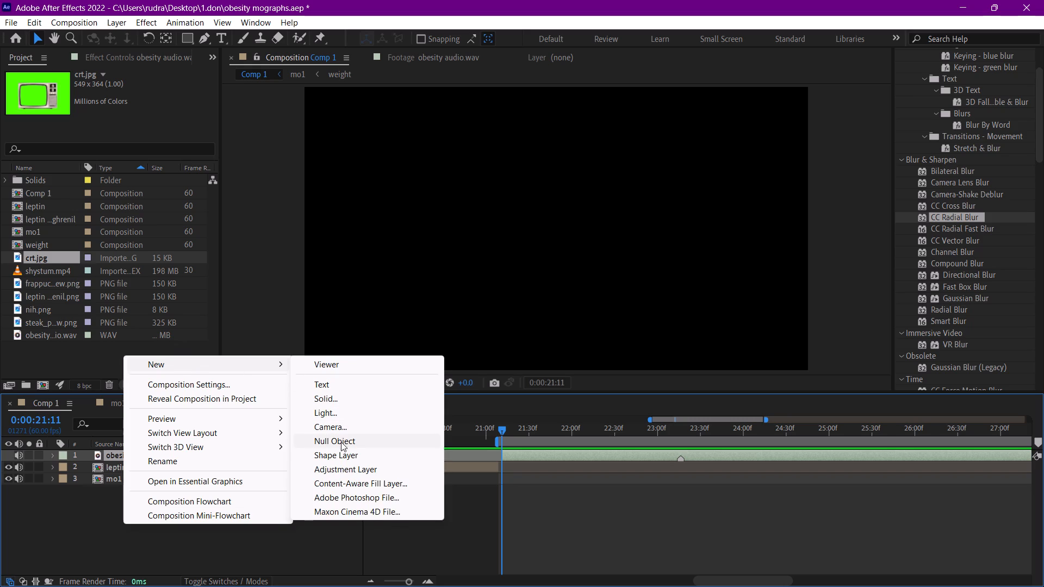
{"action": "left_click", "coordinate": [304, 559]}
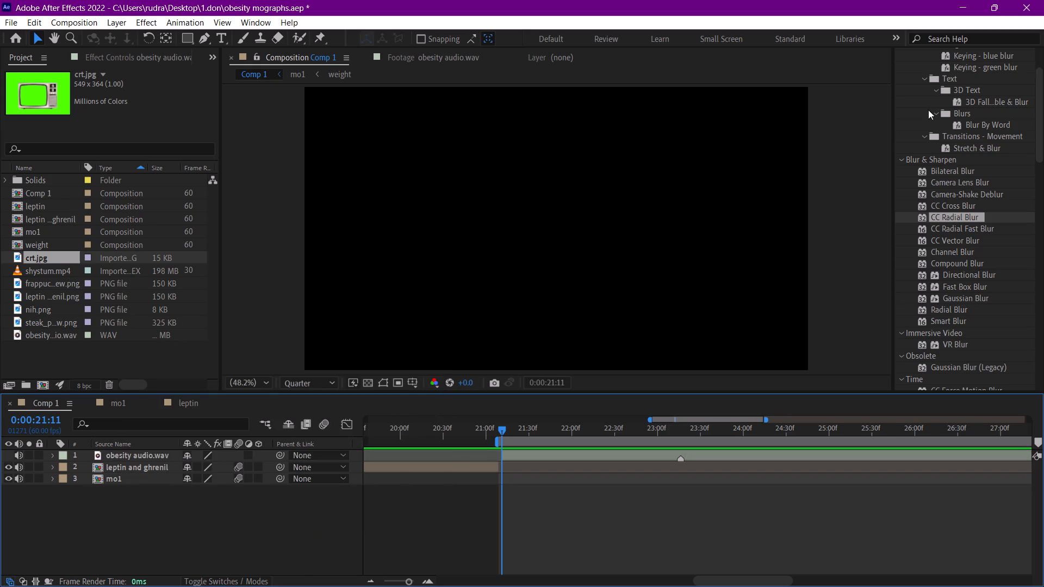
Switch back to Chrome and open the SnapYT YouTube Video Downloader from the search results.
{"action": "left_click", "coordinate": [955, 0]}
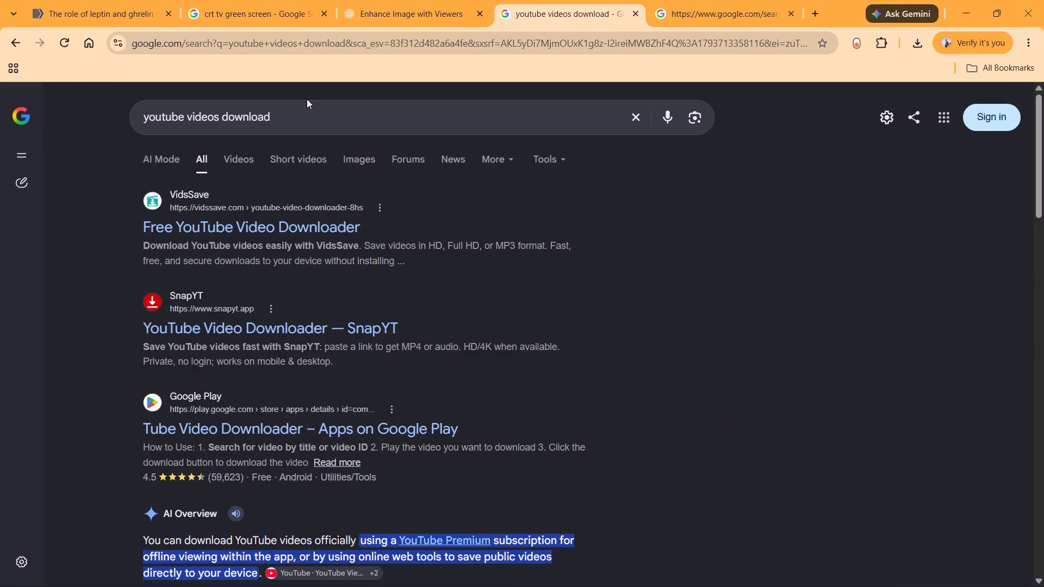
{"action": "left_click", "coordinate": [311, 126]}
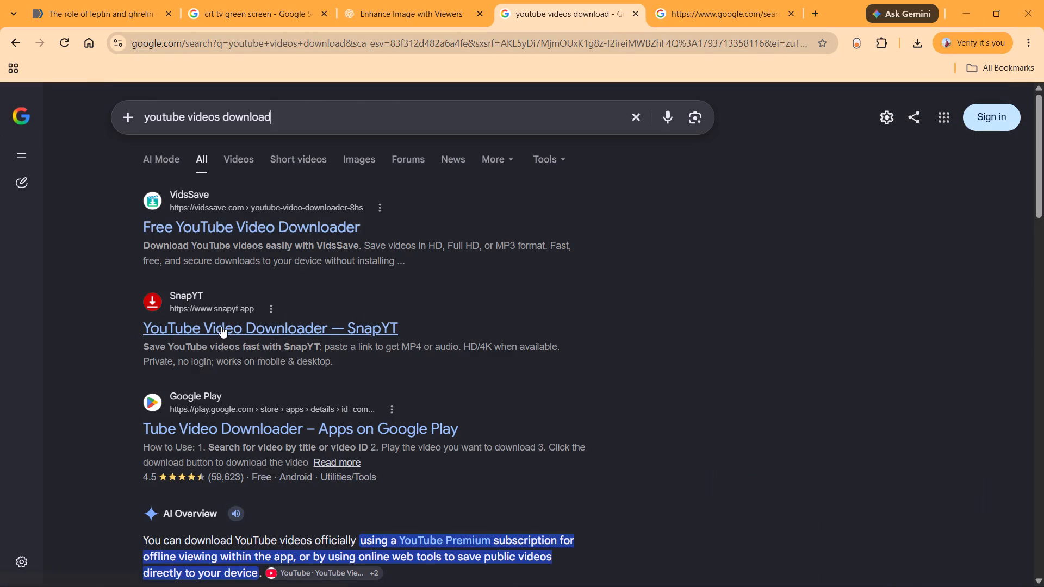
{"action": "left_click", "coordinate": [221, 326]}
Reuse the leftover ad tab to search Google for "living room bg".
{"action": "left_click", "coordinate": [725, 3]}
{"action": "left_click", "coordinate": [611, 40]}
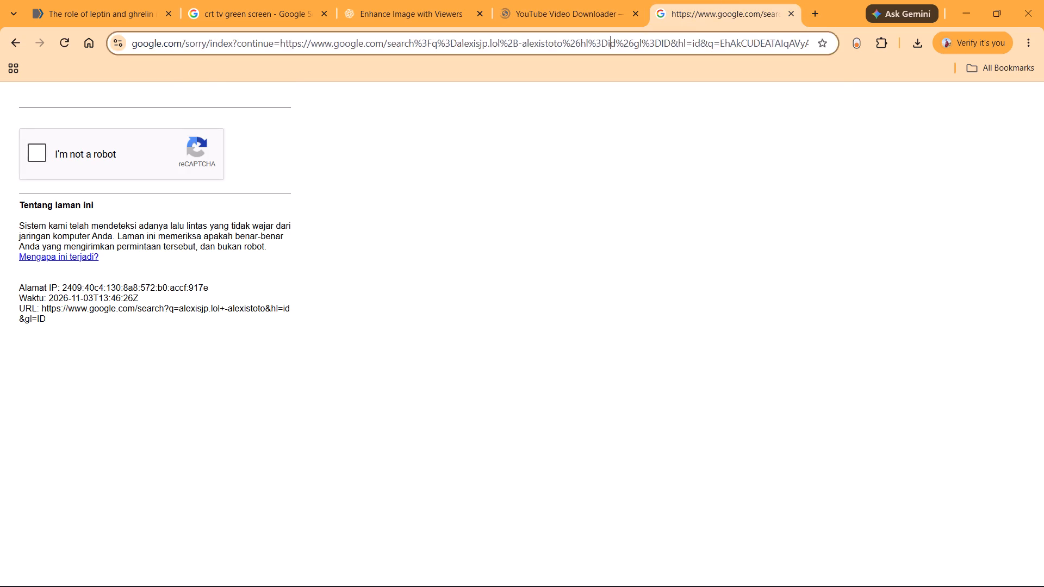
{"action": "type", "text": "livu"}
{"action": "key", "text": "BackSpace"}
{"action": "type", "text": "ing room bg"}
{"action": "key", "text": "Return"}
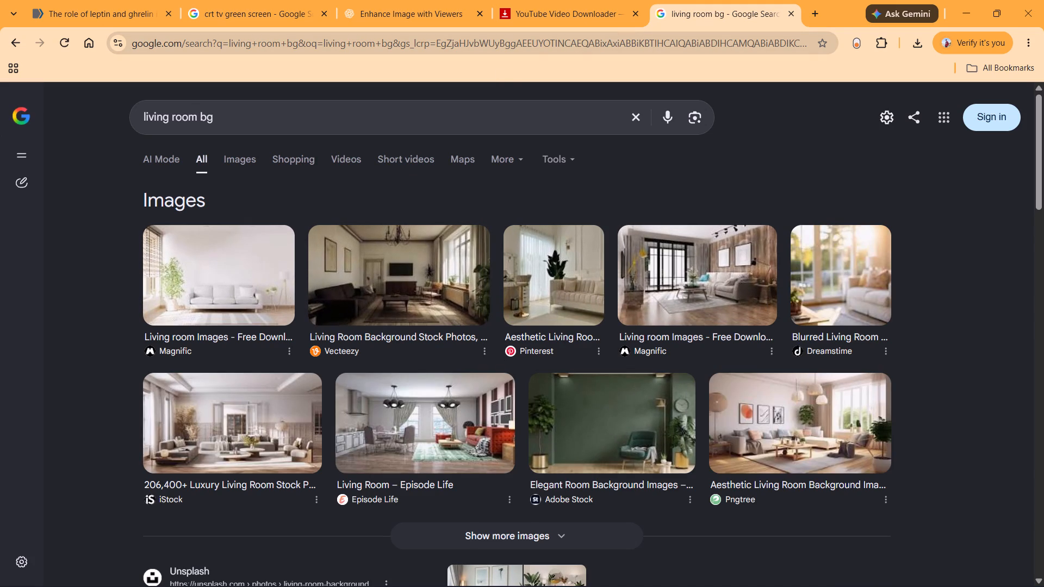
Change the search to "vintage living room bg" and show the image results.
{"action": "left_click", "coordinate": [144, 114]}
{"action": "type", "text": "vintage"}
{"action": "key", "text": "space"}
{"action": "key", "text": "Return"}
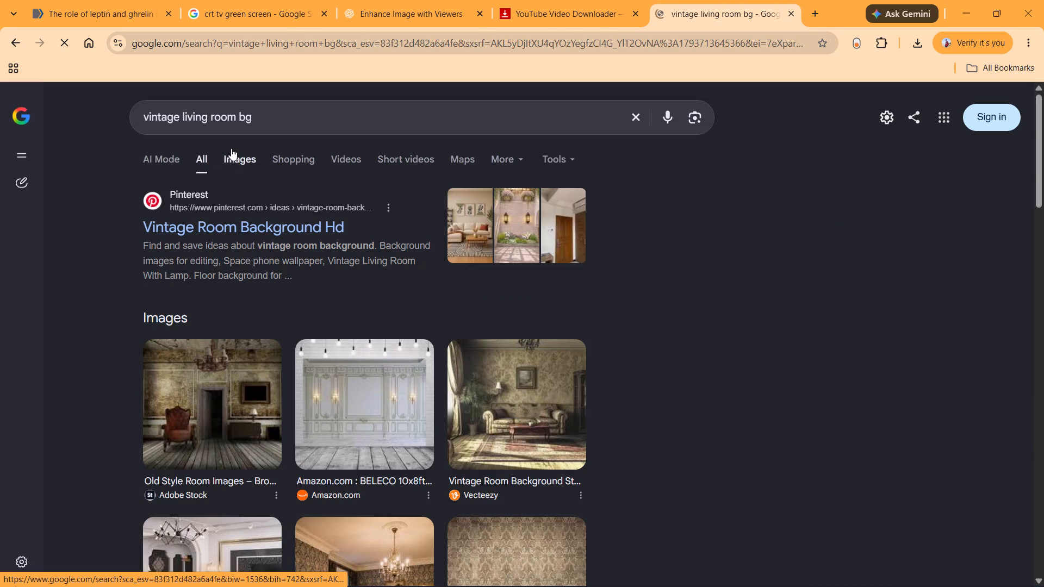
{"action": "left_click", "coordinate": [238, 160]}
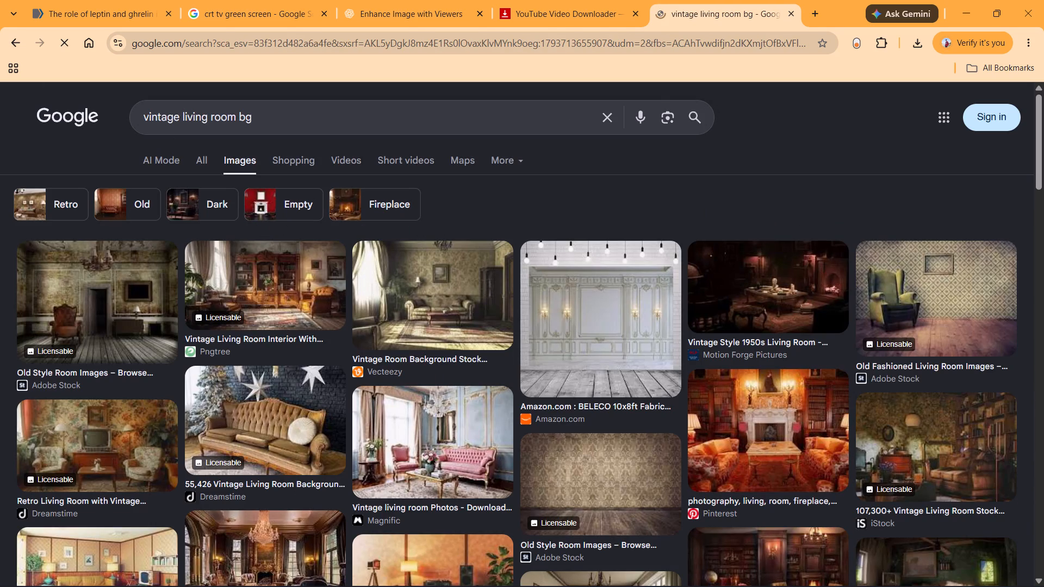
Search images for "middle class living room bg" and look through the results for a suitable background.
{"action": "double_click", "coordinate": [162, 116]}
{"action": "type", "text": "middle class"}
{"action": "key", "text": "space"}
{"action": "key", "text": "Return"}
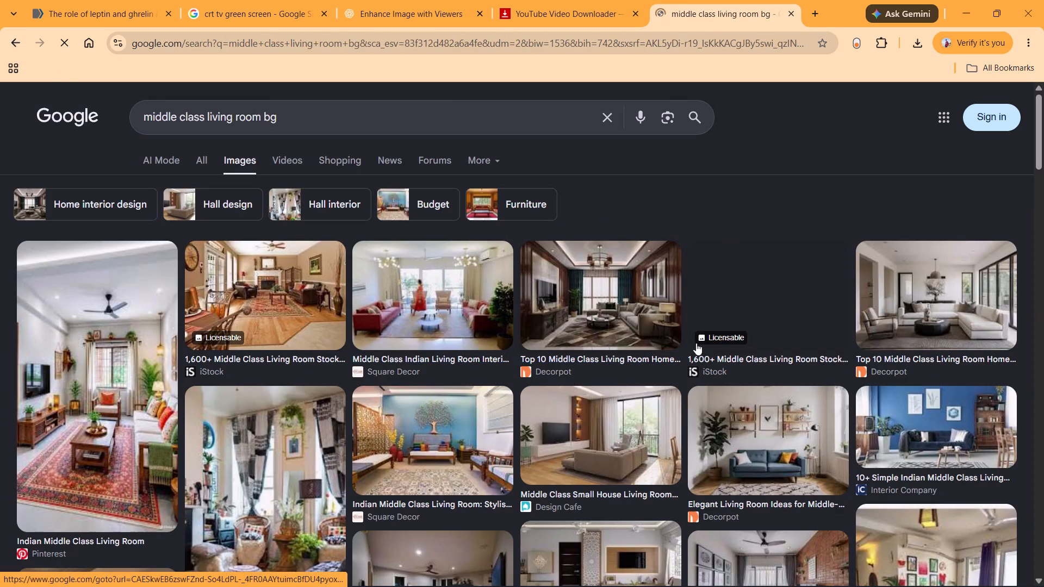
{"action": "scroll", "coordinate": [763, 395], "scroll_direction": "down", "scroll_amount": 4}
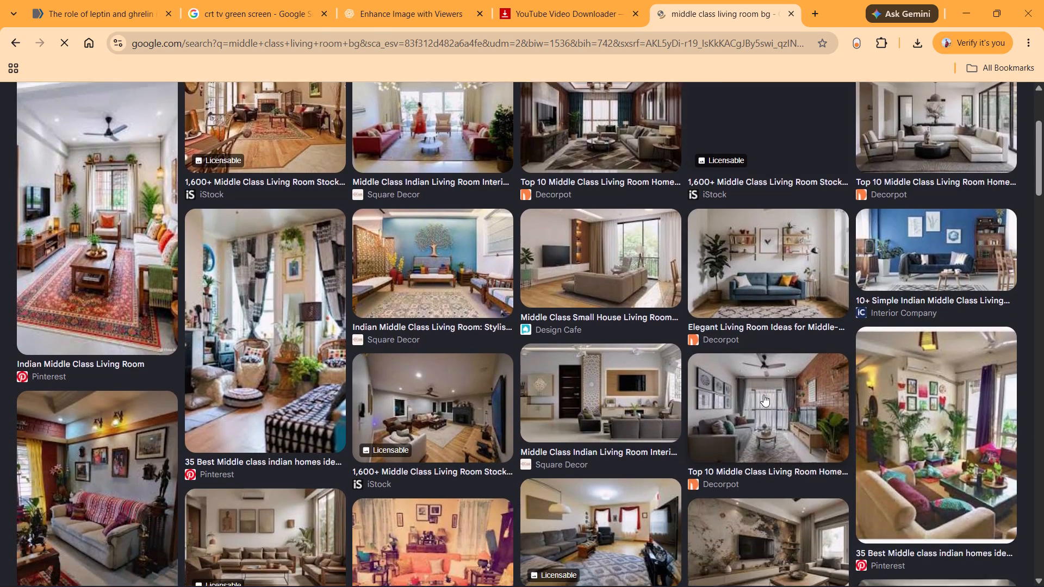
{"action": "scroll", "coordinate": [763, 395], "scroll_direction": "down", "scroll_amount": 2}
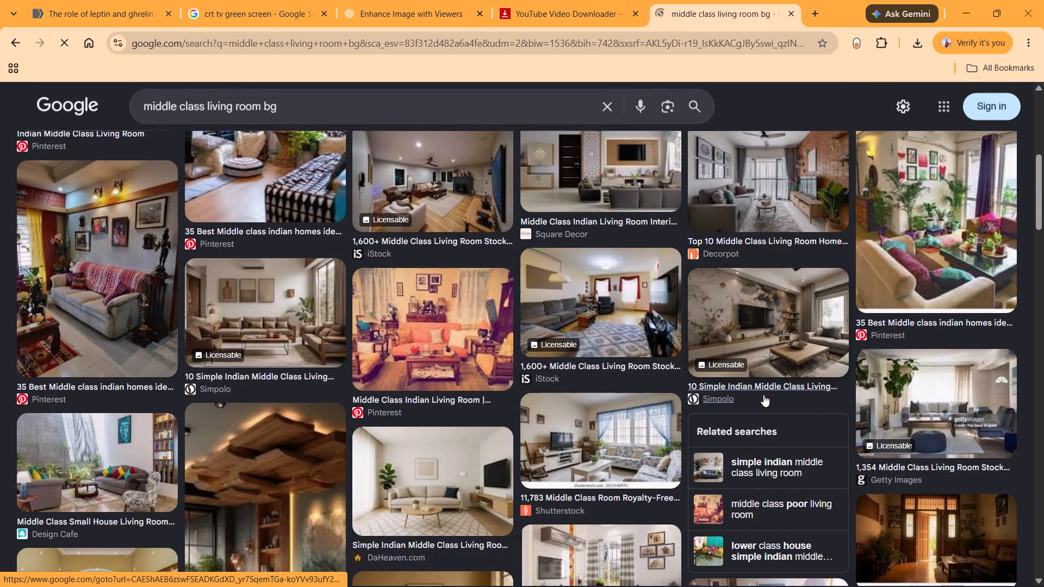
{"action": "scroll", "coordinate": [763, 395], "scroll_direction": "down", "scroll_amount": 3}
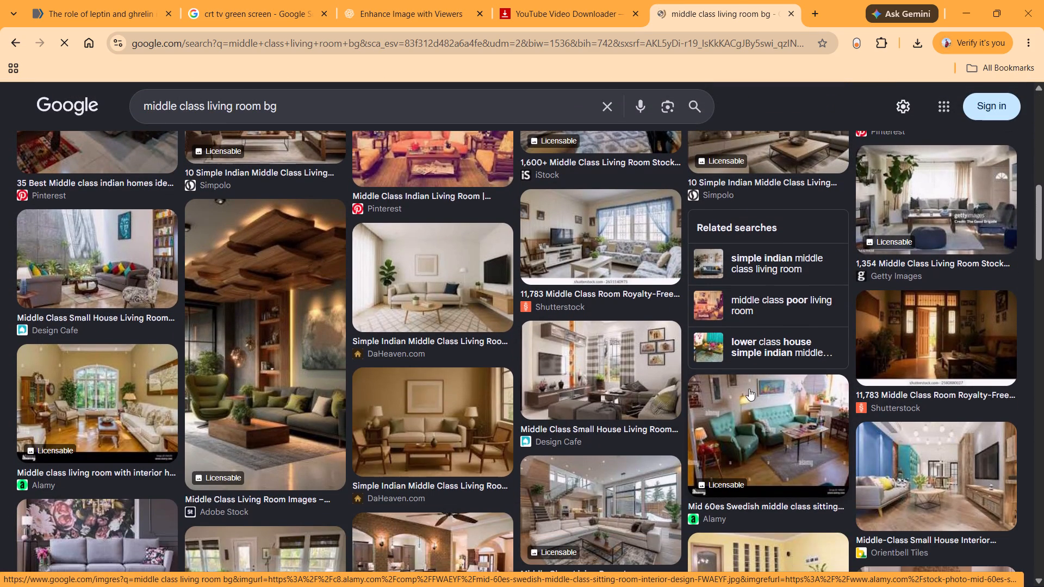
{"action": "scroll", "coordinate": [400, 328], "scroll_direction": "down", "scroll_amount": 3}
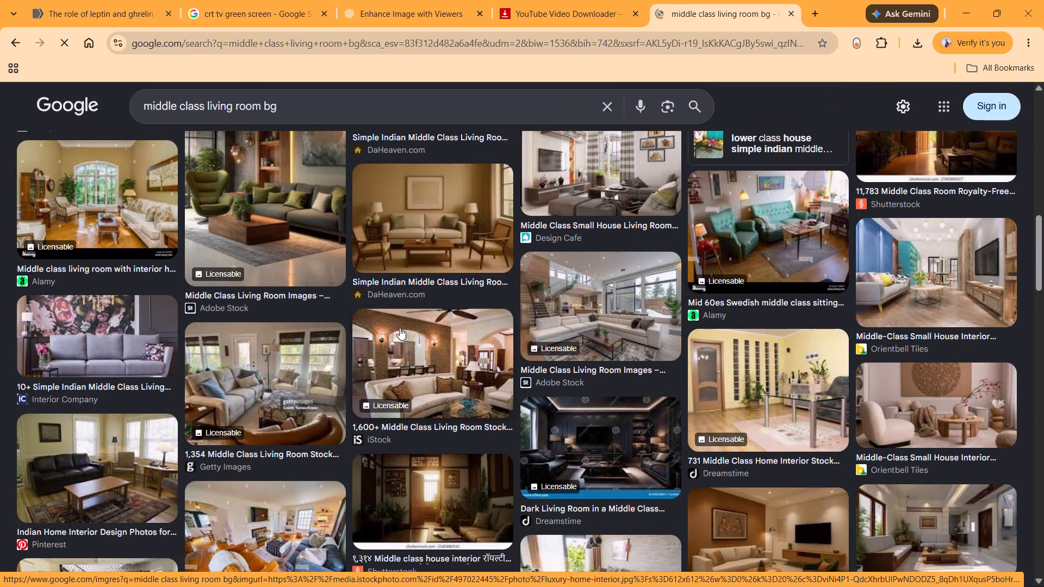
{"action": "scroll", "coordinate": [399, 327], "scroll_direction": "up", "scroll_amount": 4}
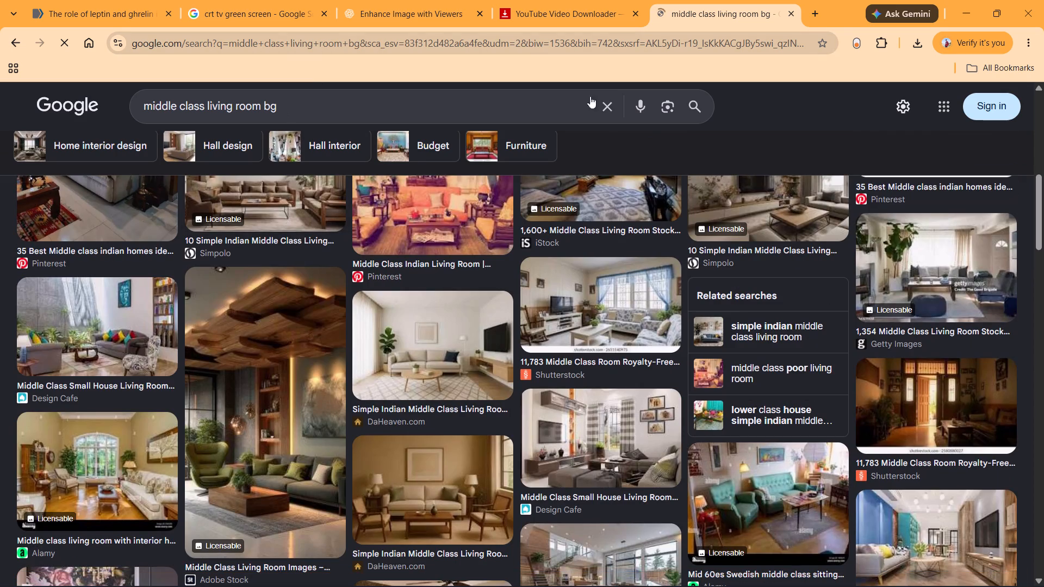
Search images for "couple sitting and watching tv sofa back shot".
{"action": "left_click", "coordinate": [602, 106]}
{"action": "key", "text": "c"}
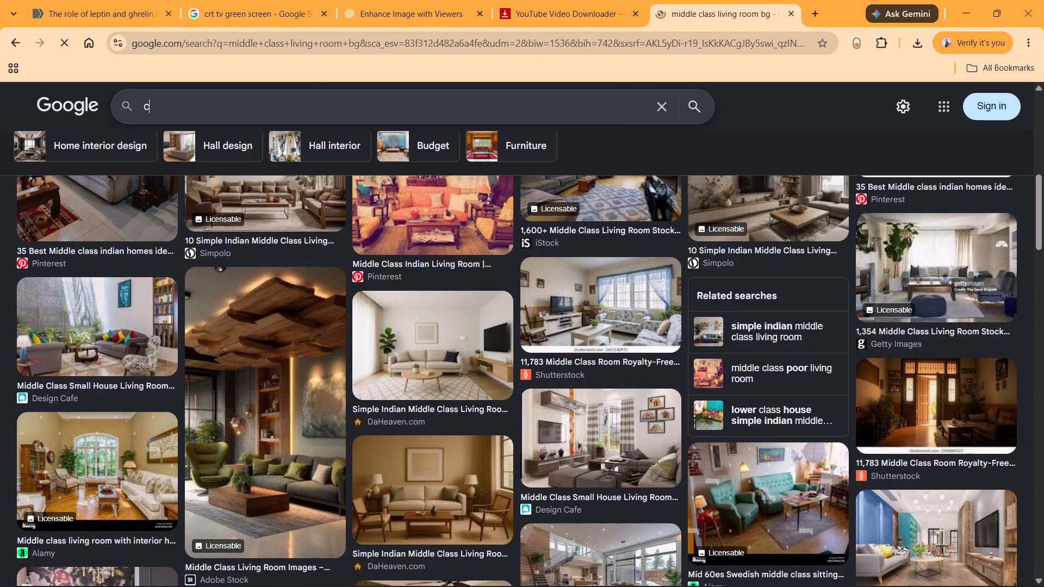
{"action": "type", "text": "ouple sitting and watching tv sof"}
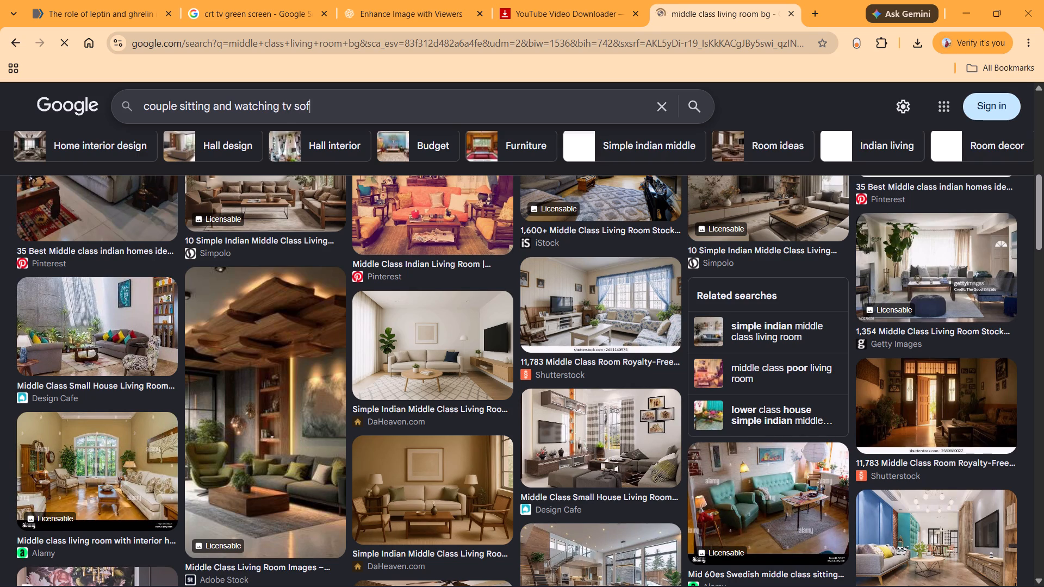
{"action": "type", "text": "a back shot"}
{"action": "key", "text": "Return"}
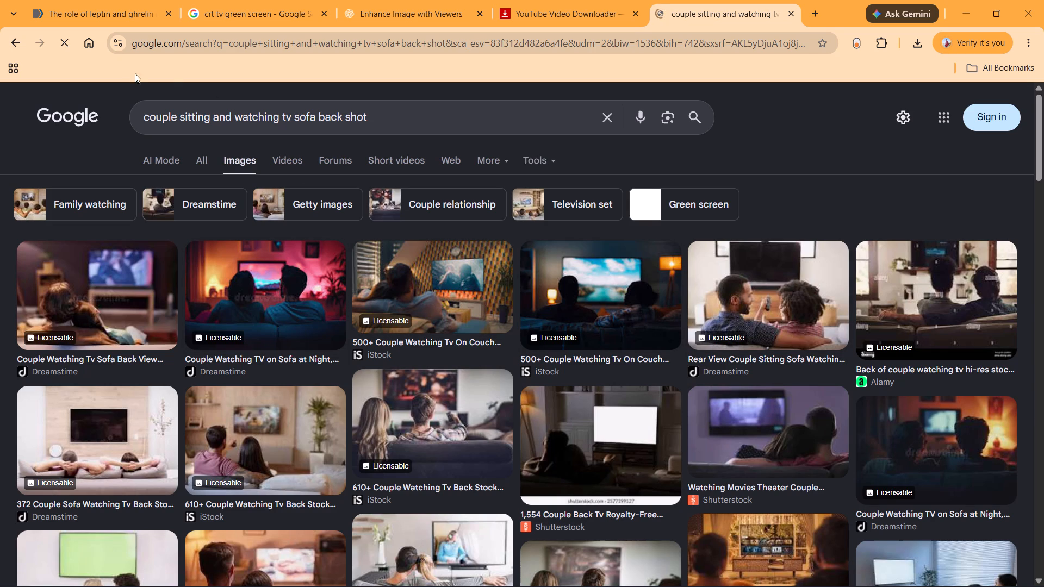
Search images for "guy sitting and watching tv sofa back shot" and copy the iStock photo of a man facing a white screen.
{"action": "double_click", "coordinate": [165, 115]}
{"action": "type", "text": "guy"}
{"action": "key", "text": "space"}
{"action": "key", "text": "Return"}
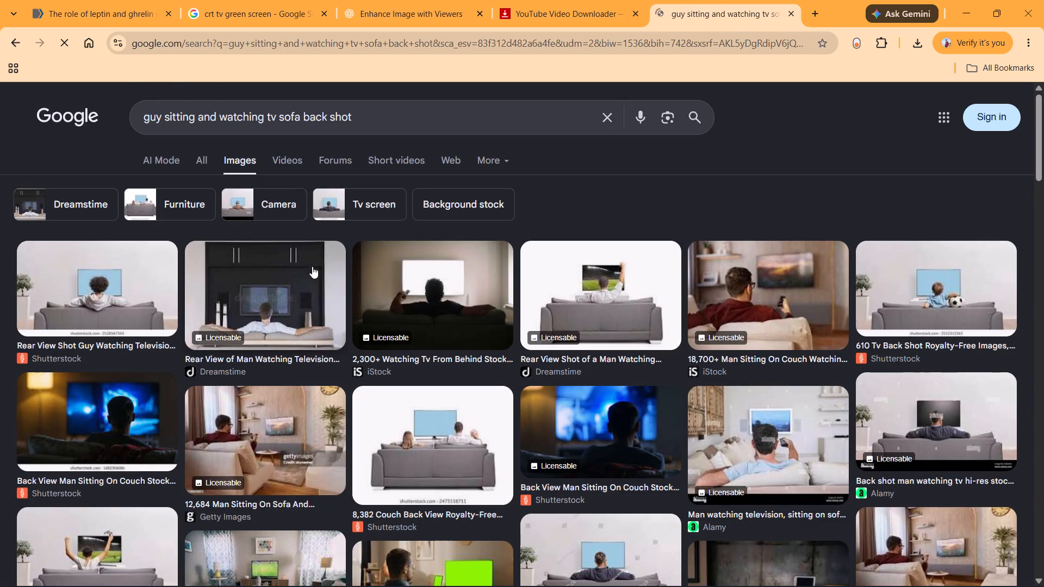
{"action": "left_click", "coordinate": [442, 279]}
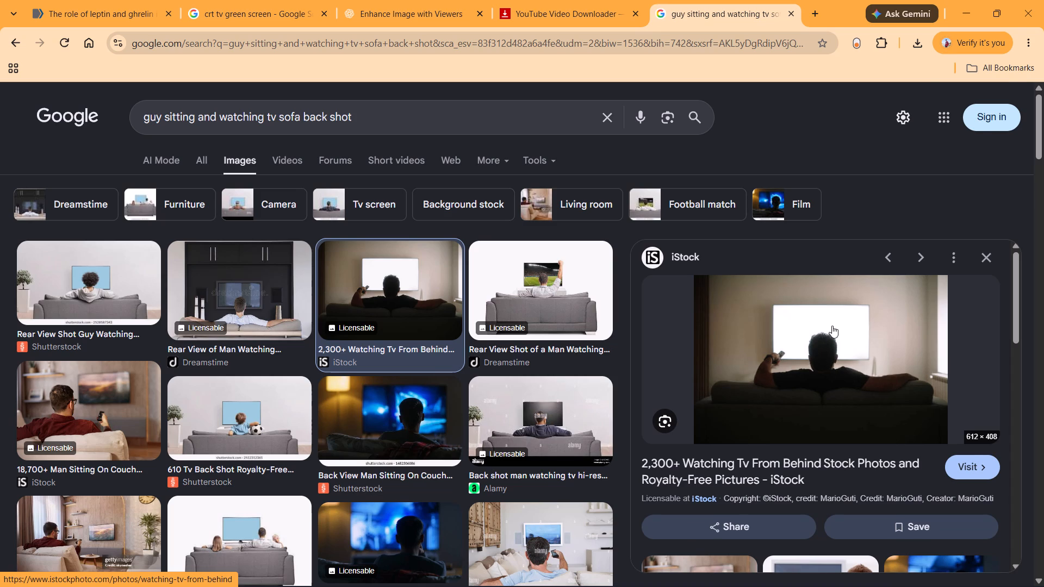
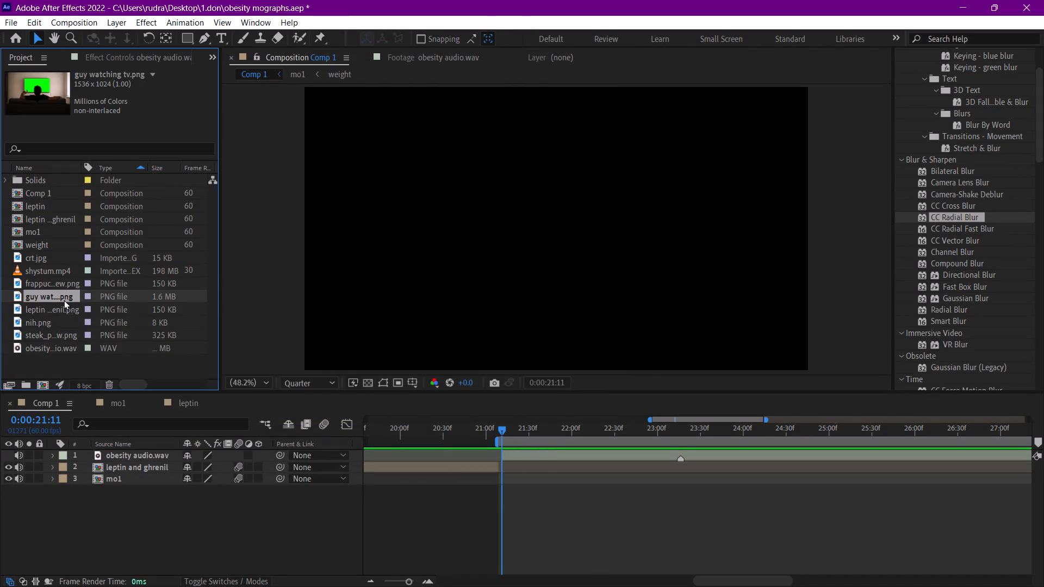
{"action": "left_click_drag", "start_coordinate": [64, 299], "coordinate": [91, 453]}
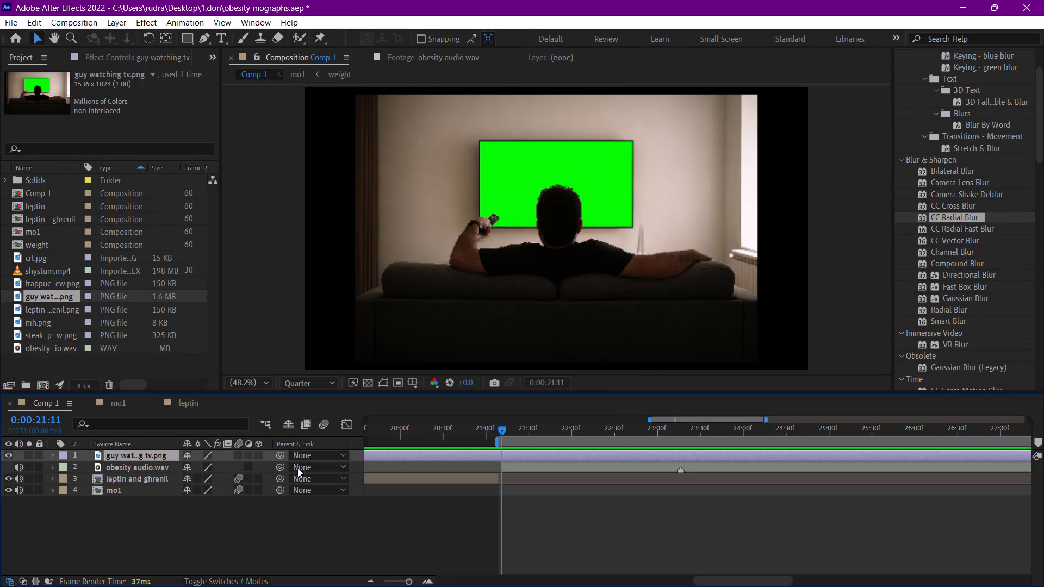
Scale the guy watching tv layer to 130% so it fills the frame.
{"action": "key", "text": "s"}
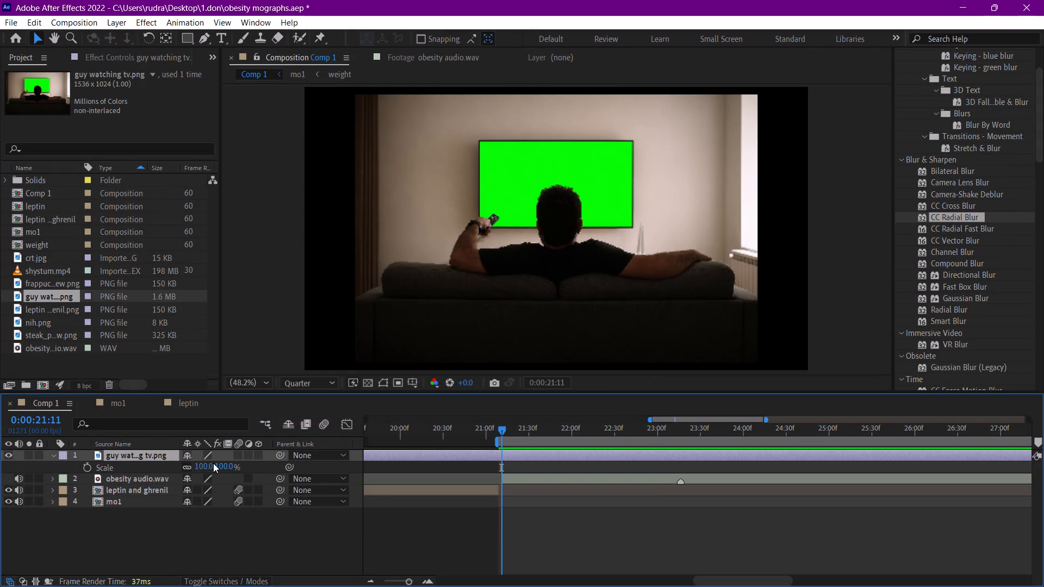
{"action": "left_click_drag", "start_coordinate": [209, 464], "coordinate": [225, 460]}
{"action": "left_click", "coordinate": [527, 530]}
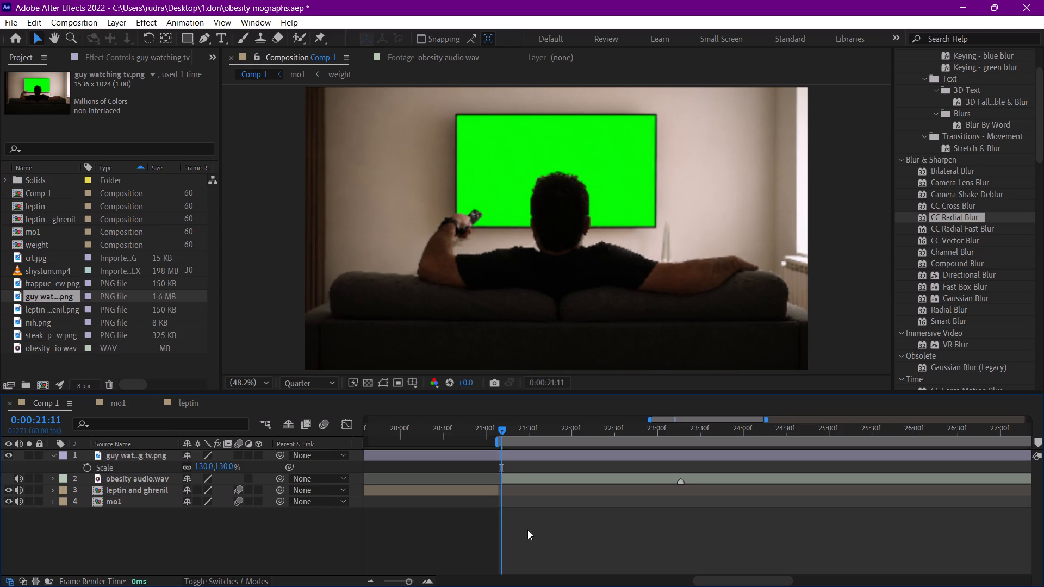
Split the guy watching tv layer at 0:00:21:11 and delete the part before that time.
{"action": "left_click", "coordinate": [147, 455]}
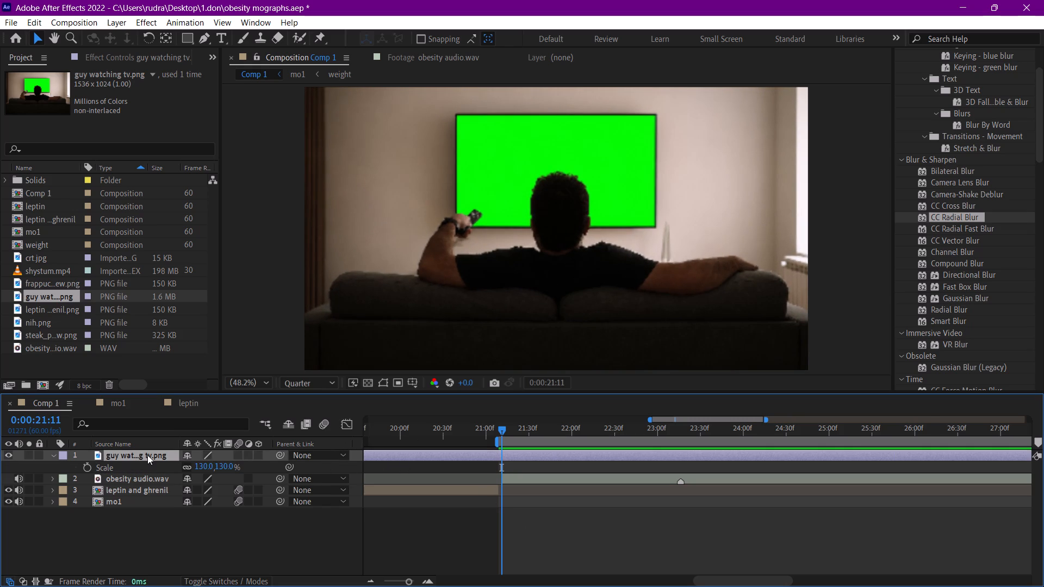
{"action": "key", "text": "ctrl+shift+d"}
{"action": "left_click", "coordinate": [399, 470]}
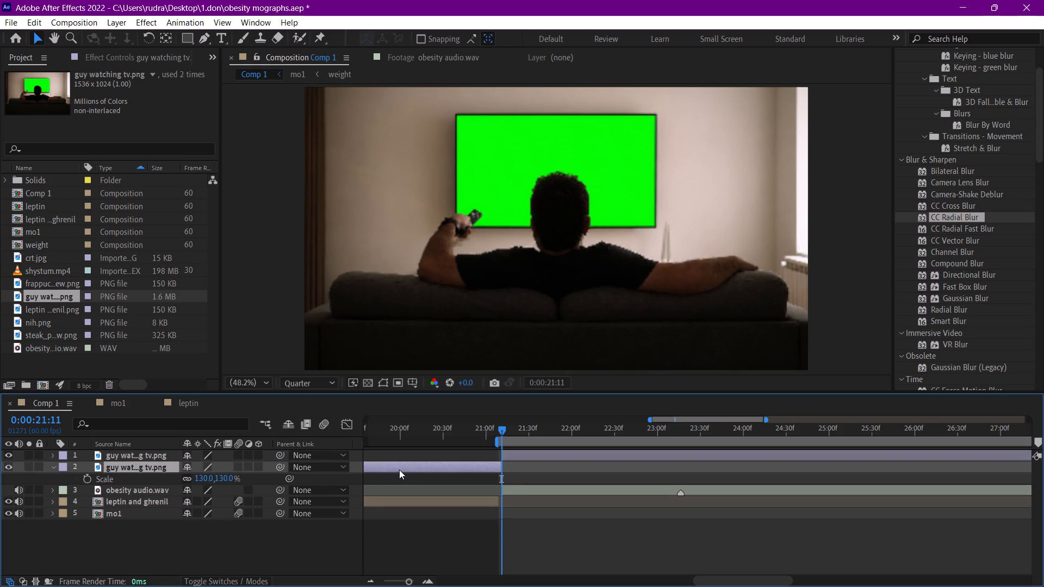
{"action": "key", "text": "Delete"}
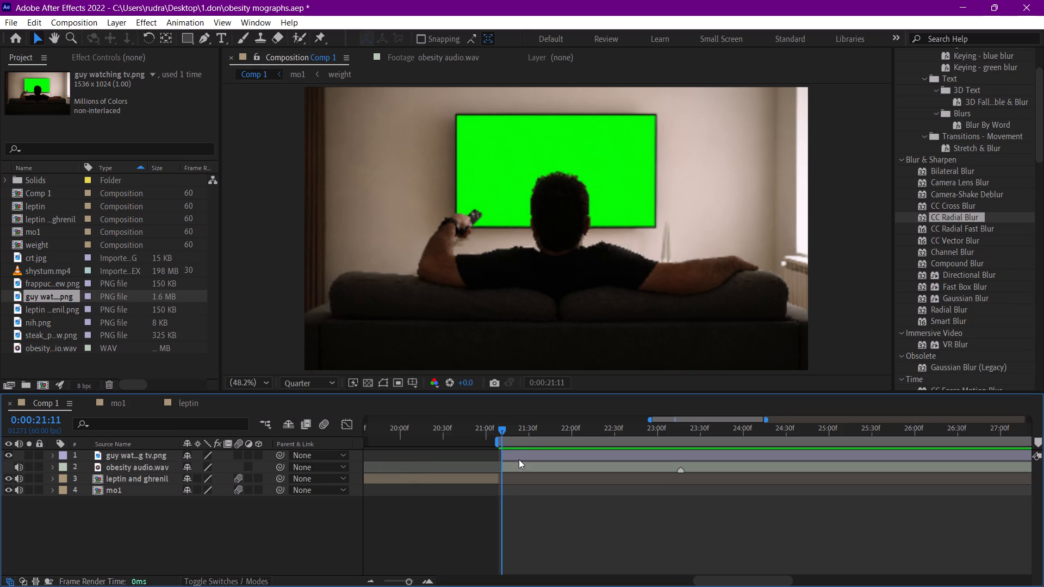
Find the Color Key effect and apply it to the guy watching tv layer.
{"action": "left_click", "coordinate": [519, 459]}
{"action": "scroll", "coordinate": [989, 95], "scroll_direction": "up", "scroll_amount": 6}
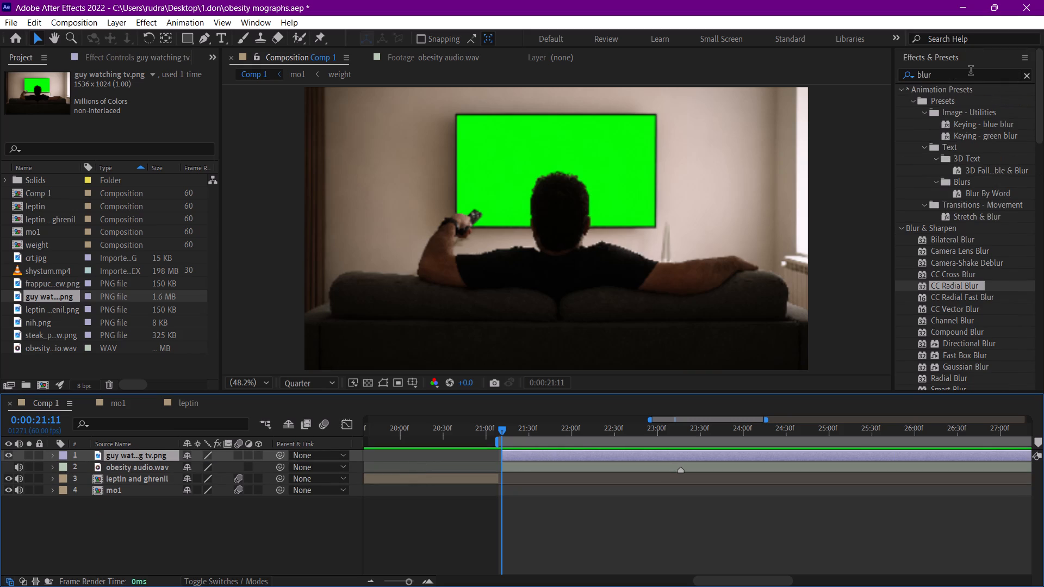
{"action": "left_click_drag", "start_coordinate": [971, 72], "coordinate": [877, 79]}
{"action": "type", "text": "color ke"}
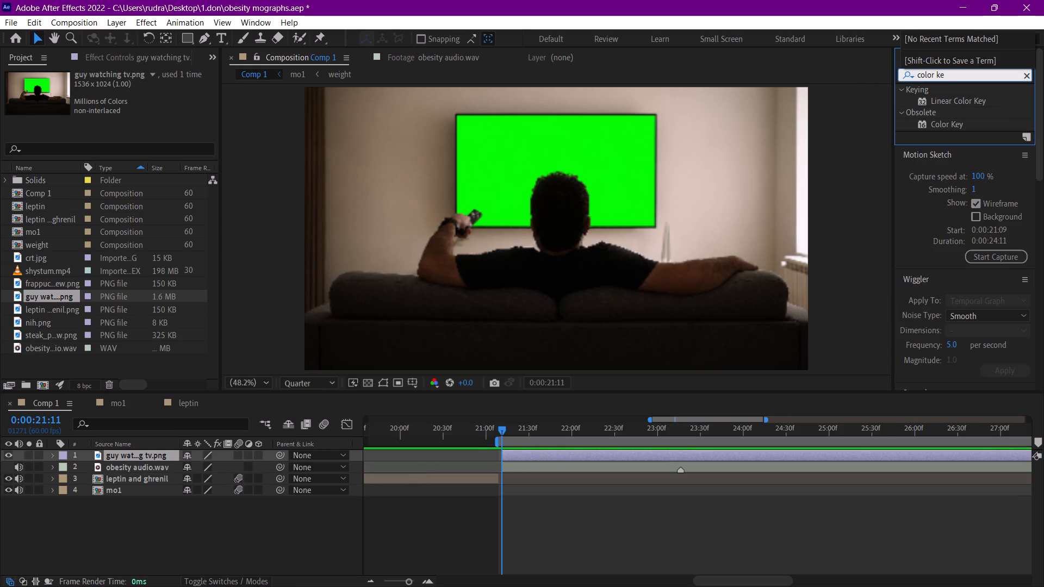
{"action": "left_click_drag", "start_coordinate": [949, 119], "coordinate": [558, 145]}
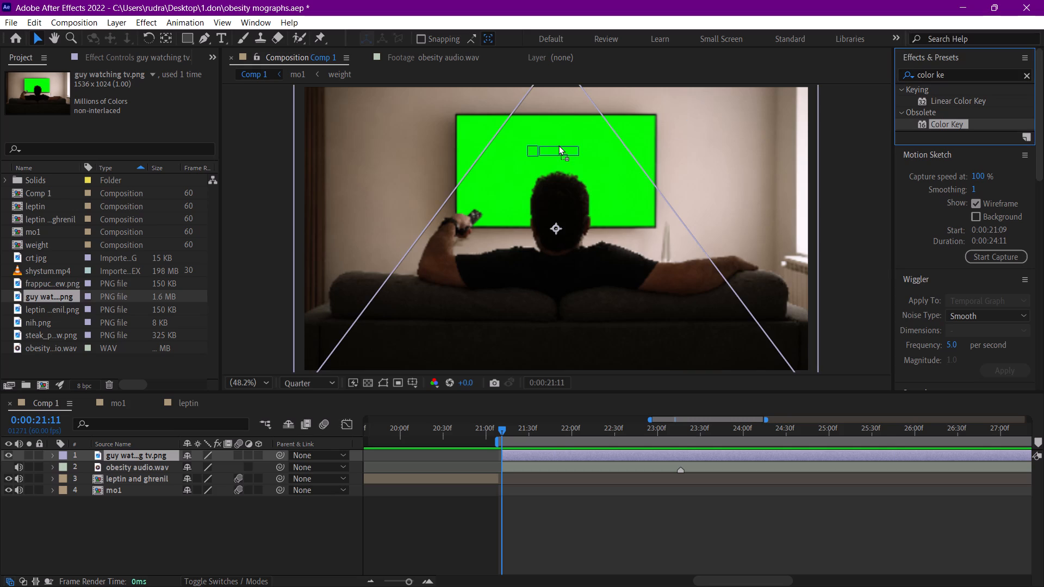
{"action": "left_click_drag", "start_coordinate": [558, 145], "coordinate": [141, 454]}
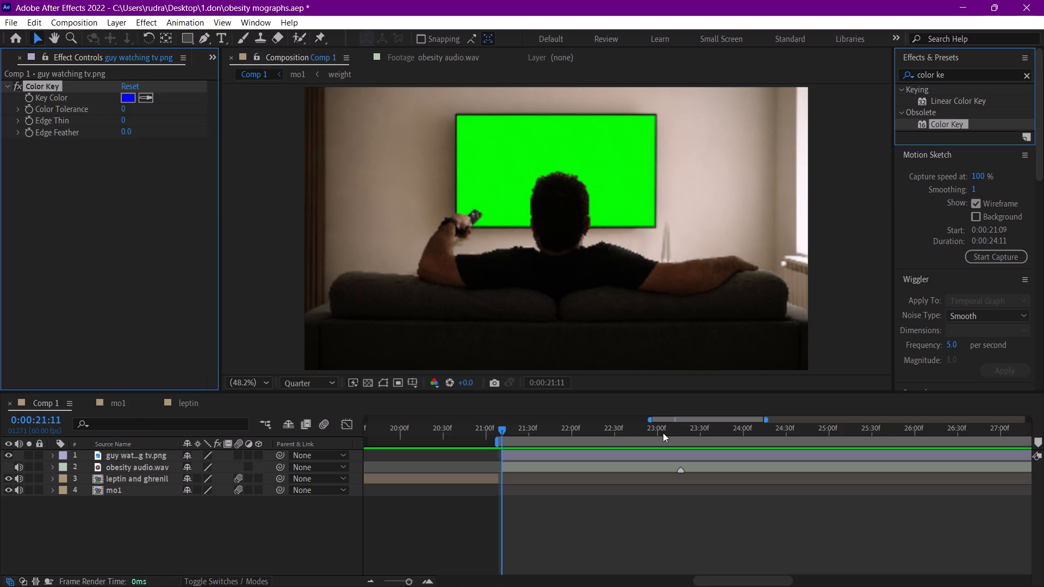
Sample the TV screen's green as the Color Key's key color and raise Color Tolerance to 193.
{"action": "left_click", "coordinate": [145, 98]}
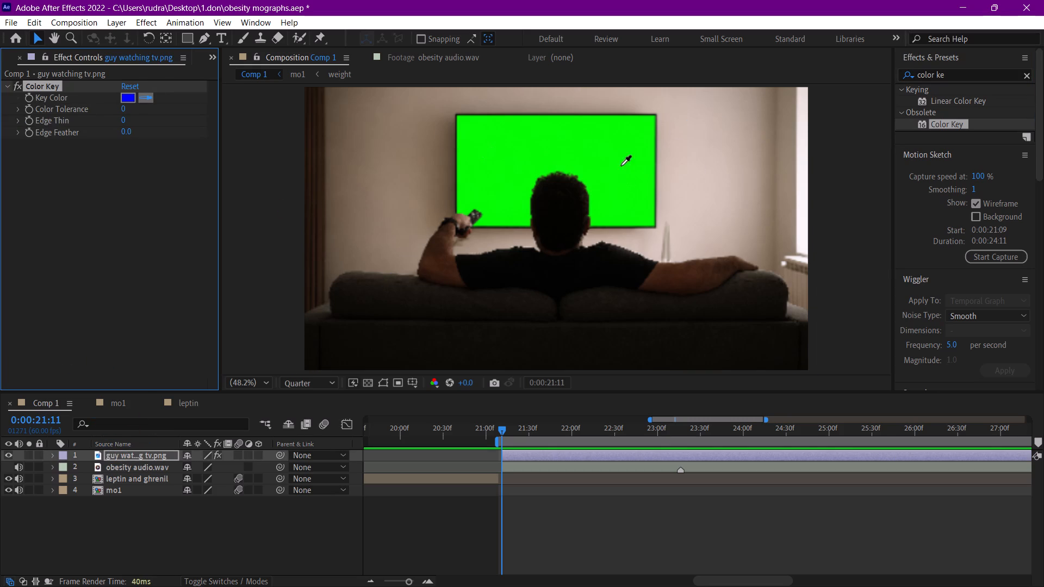
{"action": "left_click", "coordinate": [557, 152]}
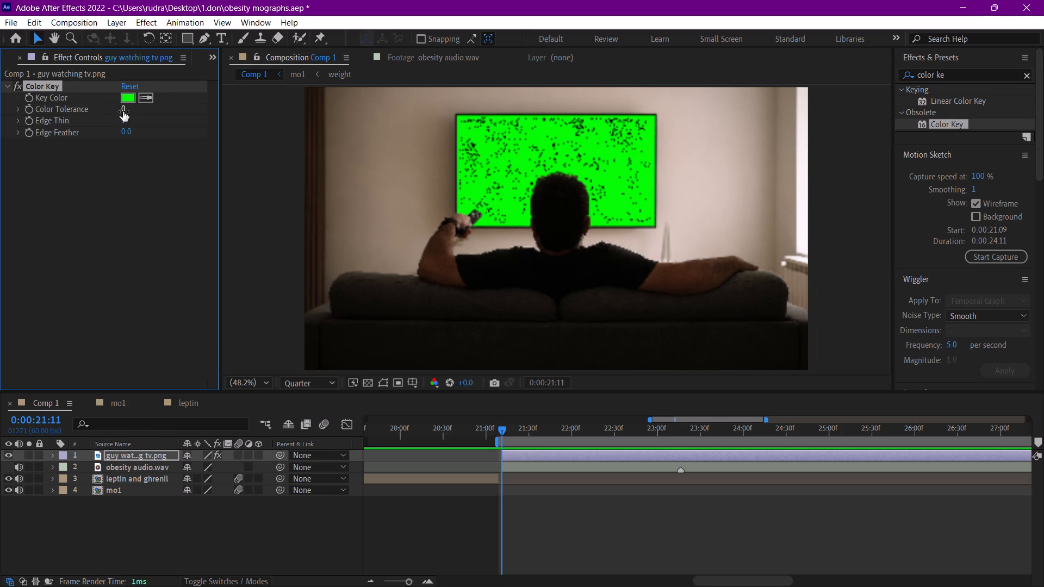
{"action": "left_click_drag", "start_coordinate": [123, 111], "coordinate": [150, 110]}
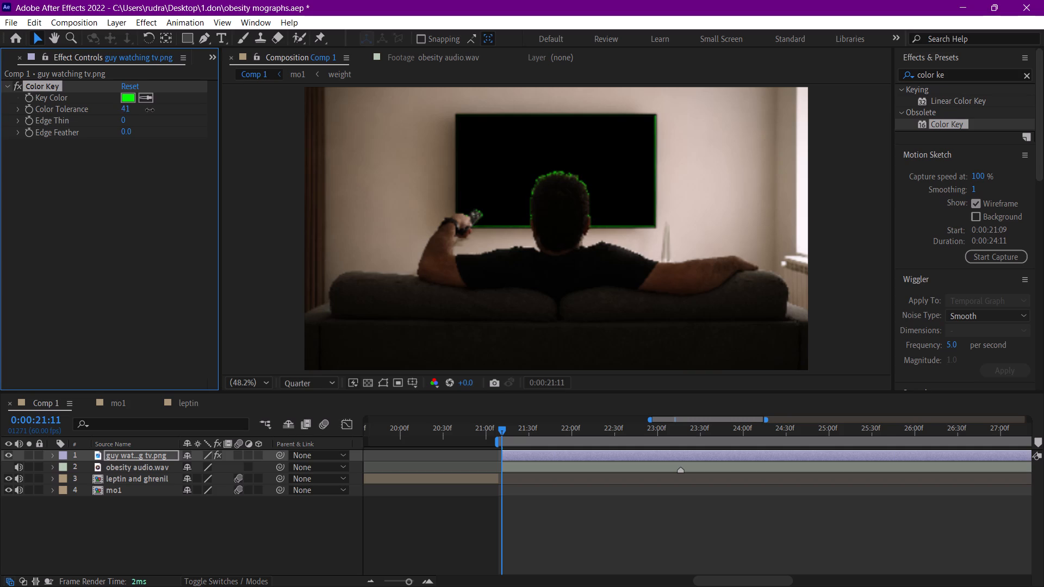
{"action": "left_click_drag", "start_coordinate": [150, 110], "coordinate": [196, 109]}
{"action": "left_click_drag", "start_coordinate": [196, 109], "coordinate": [251, 107]}
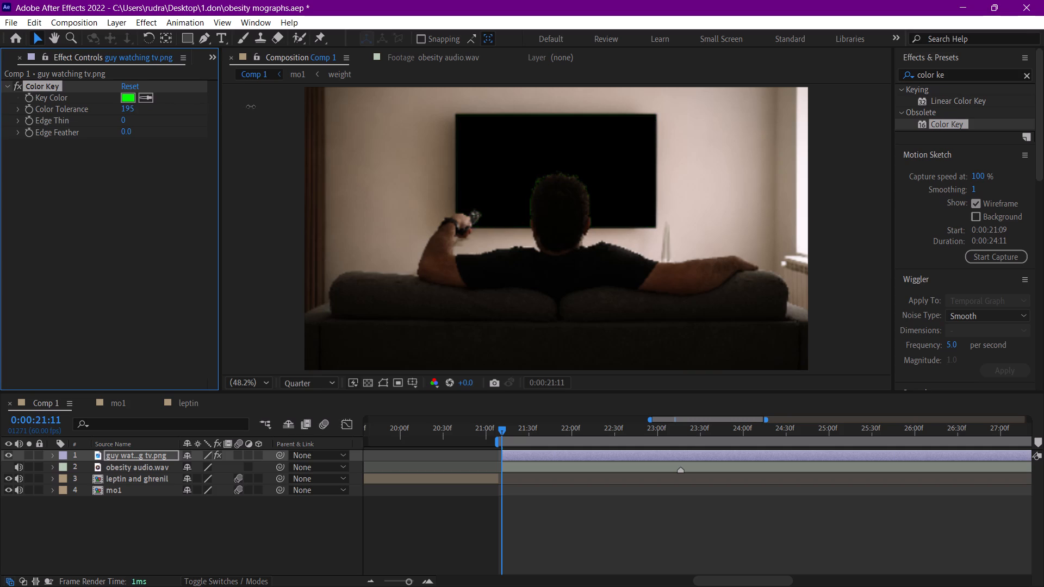
{"action": "left_click_drag", "start_coordinate": [251, 107], "coordinate": [248, 105]}
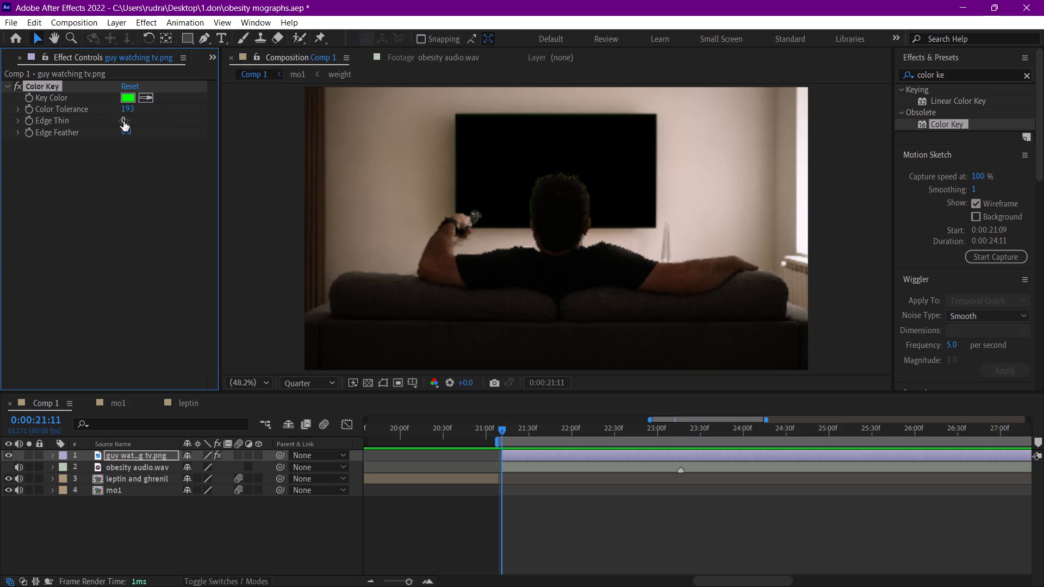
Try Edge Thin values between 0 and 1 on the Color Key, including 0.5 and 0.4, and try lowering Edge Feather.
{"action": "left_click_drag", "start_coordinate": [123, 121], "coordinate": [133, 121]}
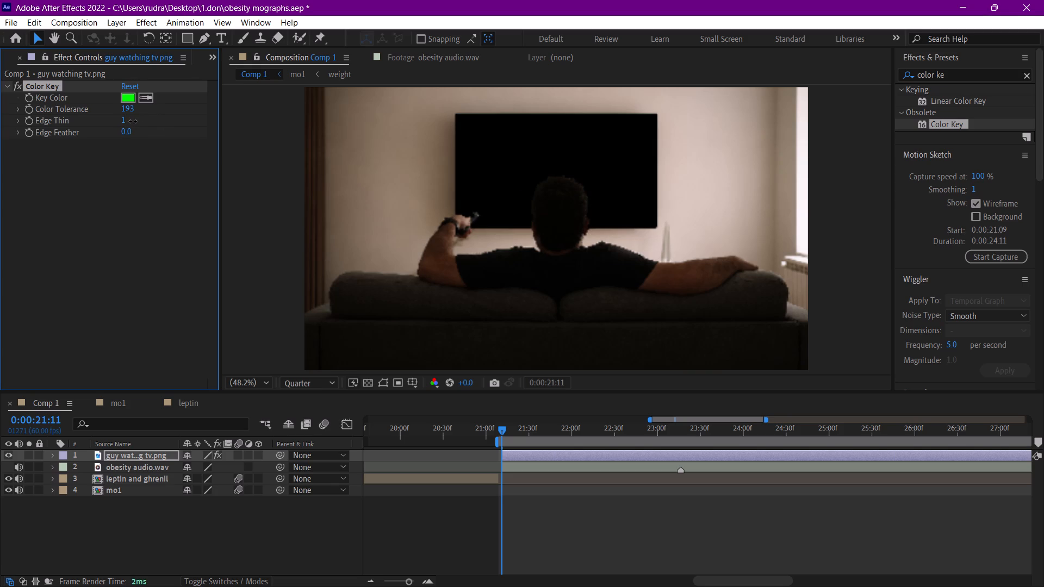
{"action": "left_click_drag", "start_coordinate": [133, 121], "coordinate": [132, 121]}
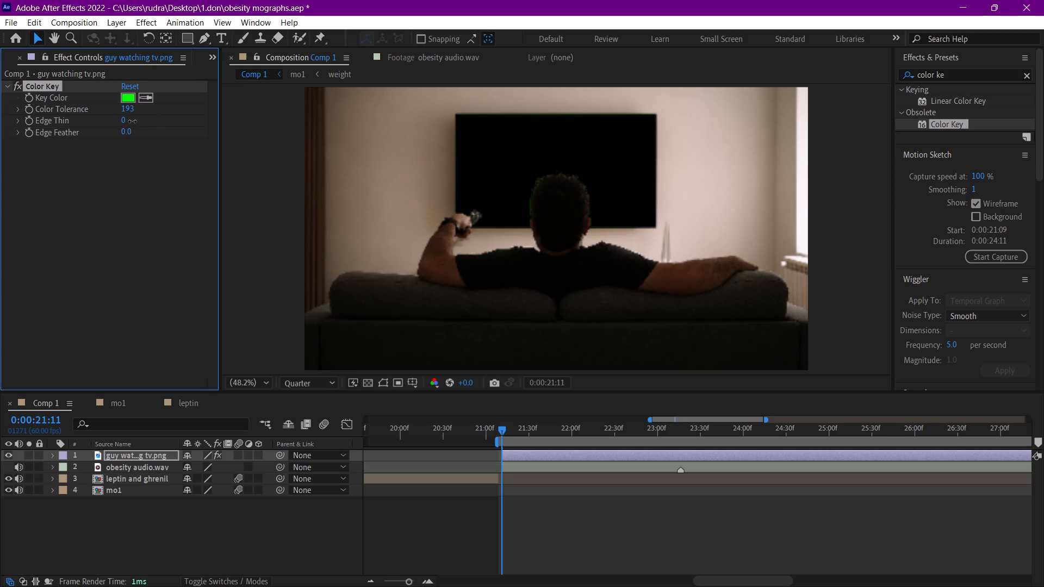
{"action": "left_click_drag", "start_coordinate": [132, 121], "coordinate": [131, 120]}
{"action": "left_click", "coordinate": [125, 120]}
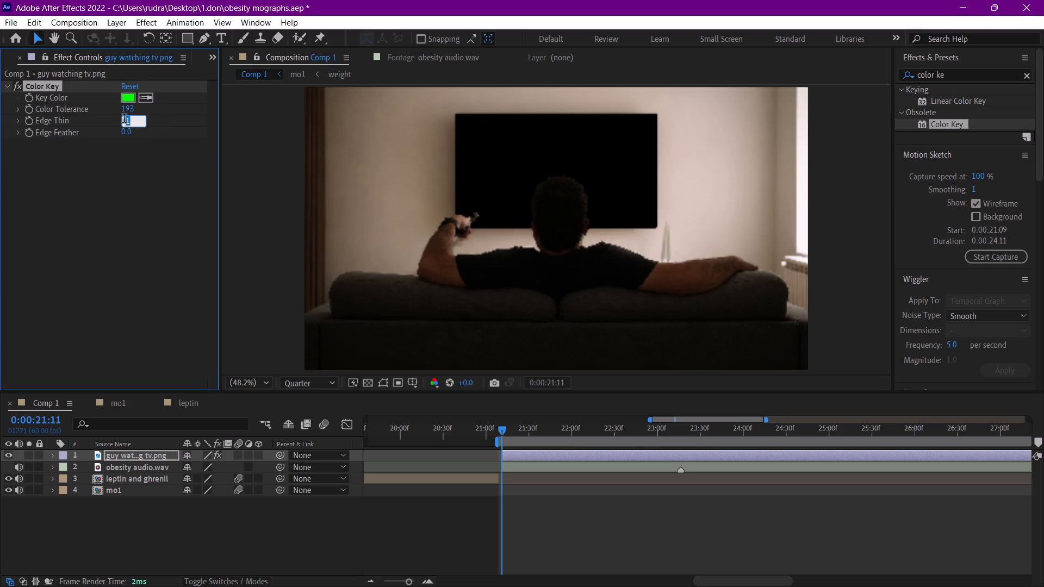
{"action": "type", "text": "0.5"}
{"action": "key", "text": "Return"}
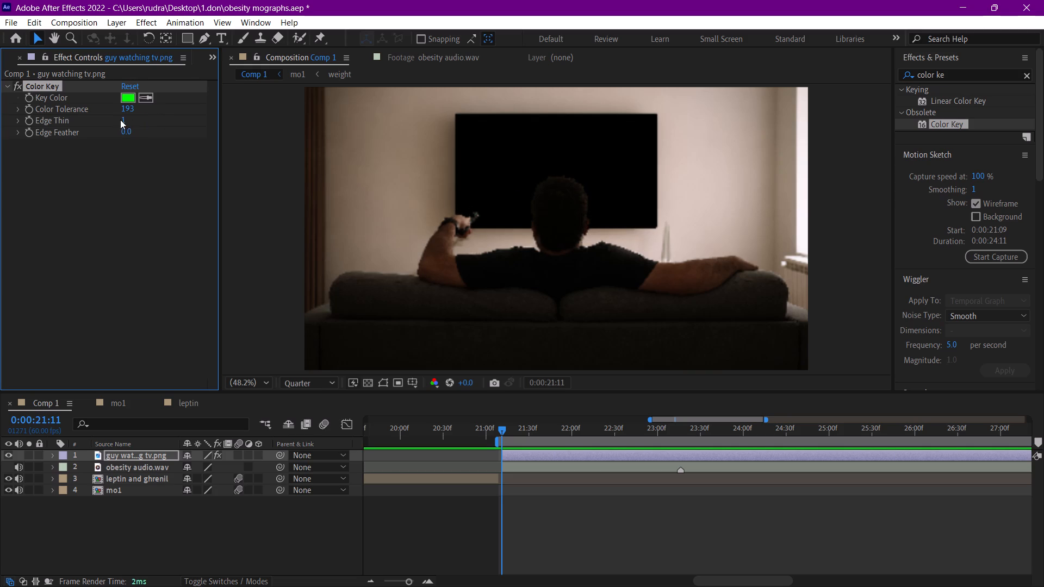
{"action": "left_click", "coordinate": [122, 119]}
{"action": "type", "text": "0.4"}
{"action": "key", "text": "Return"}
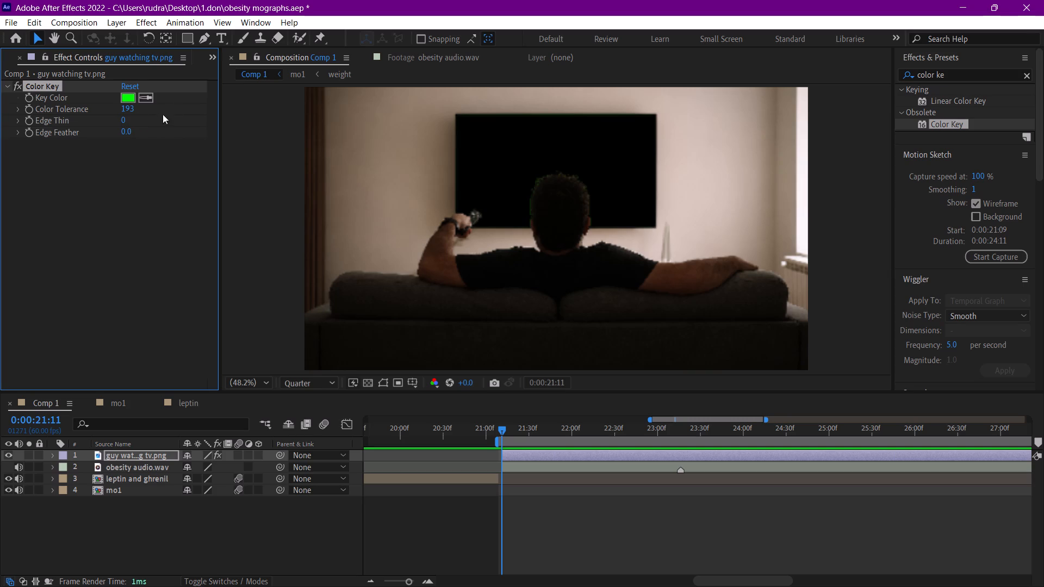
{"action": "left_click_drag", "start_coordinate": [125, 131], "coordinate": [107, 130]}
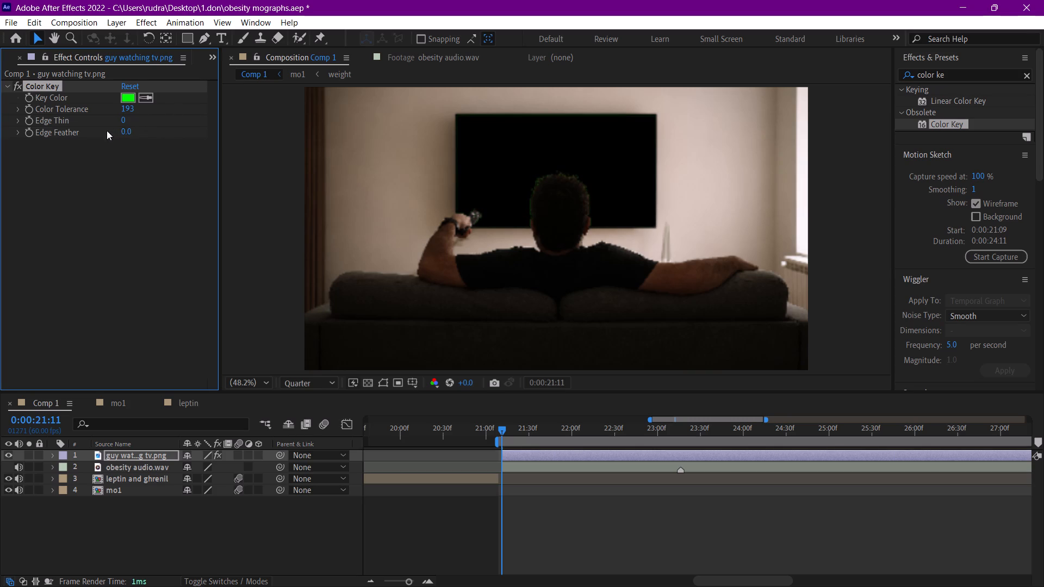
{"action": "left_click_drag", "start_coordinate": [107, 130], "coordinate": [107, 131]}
Set the Color Key's Edge Thin to 1 and lower its Color Tolerance to 182.
{"action": "left_click", "coordinate": [126, 118]}
{"action": "key", "text": "1"}
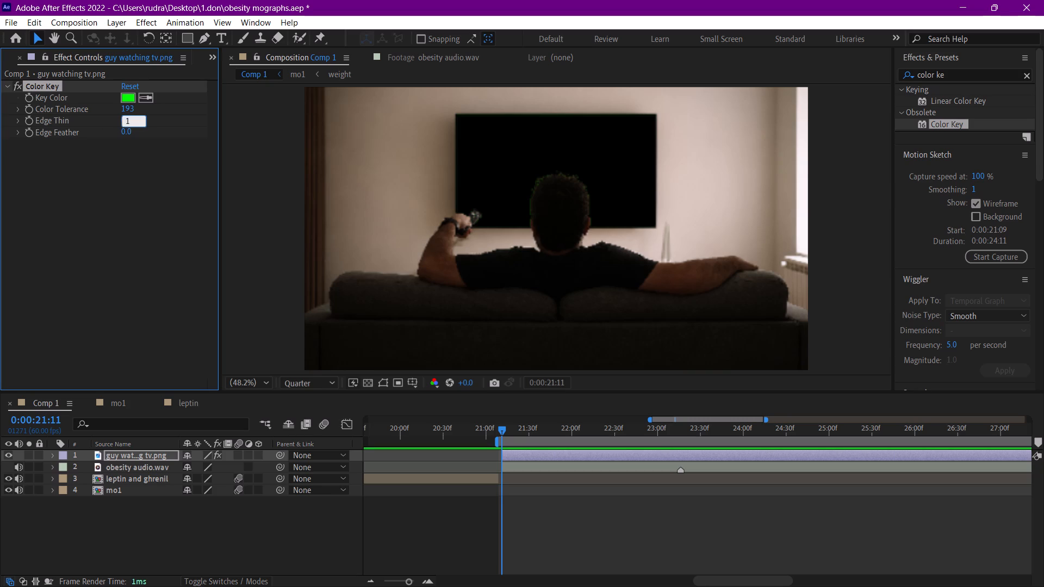
{"action": "key", "text": "Return"}
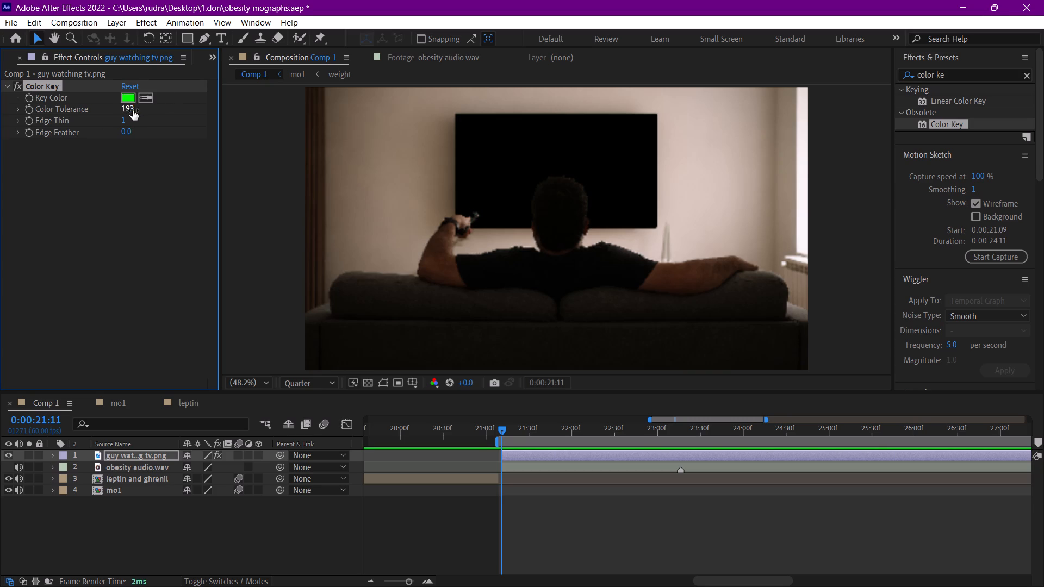
{"action": "left_click_drag", "start_coordinate": [133, 110], "coordinate": [127, 113]}
{"action": "left_click", "coordinate": [637, 535]}
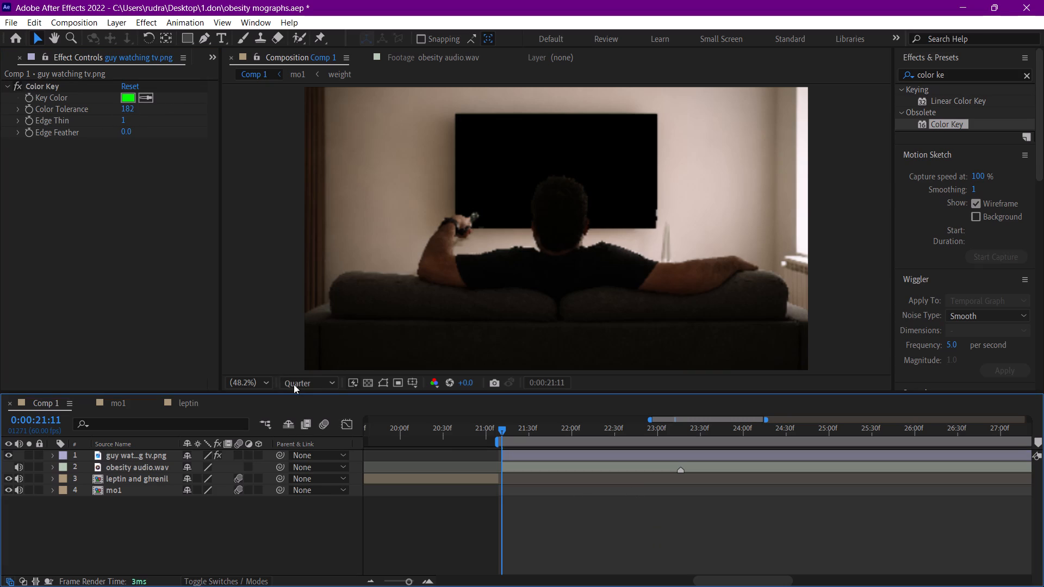
Set the composition preview resolution to Full.
{"action": "left_click", "coordinate": [294, 384]}
{"action": "left_click", "coordinate": [299, 414]}
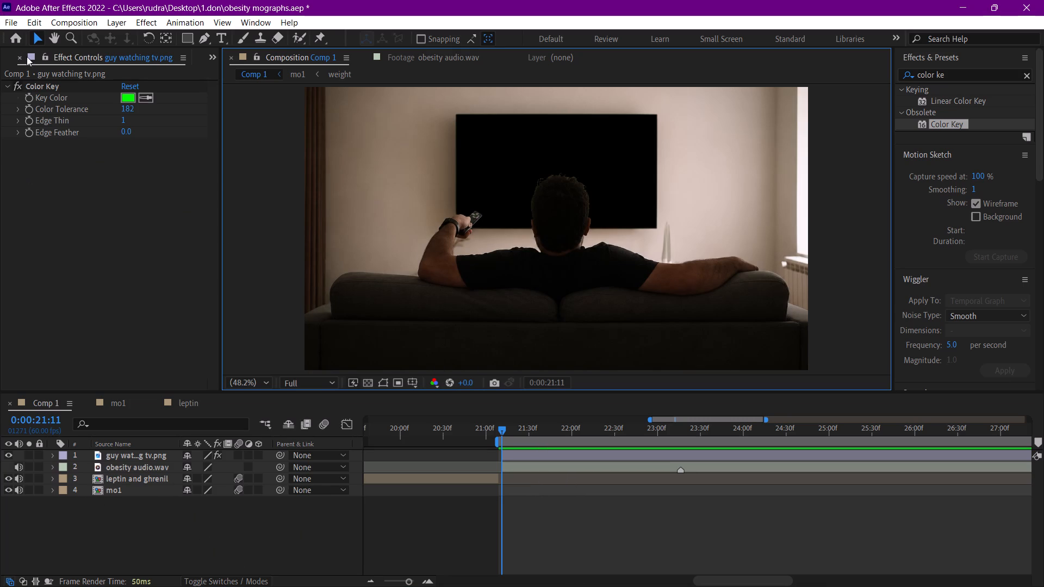
Move the guy watching tv layer down to position 960, 615.
{"action": "scroll", "coordinate": [39, 54], "scroll_direction": "up", "scroll_amount": 3}
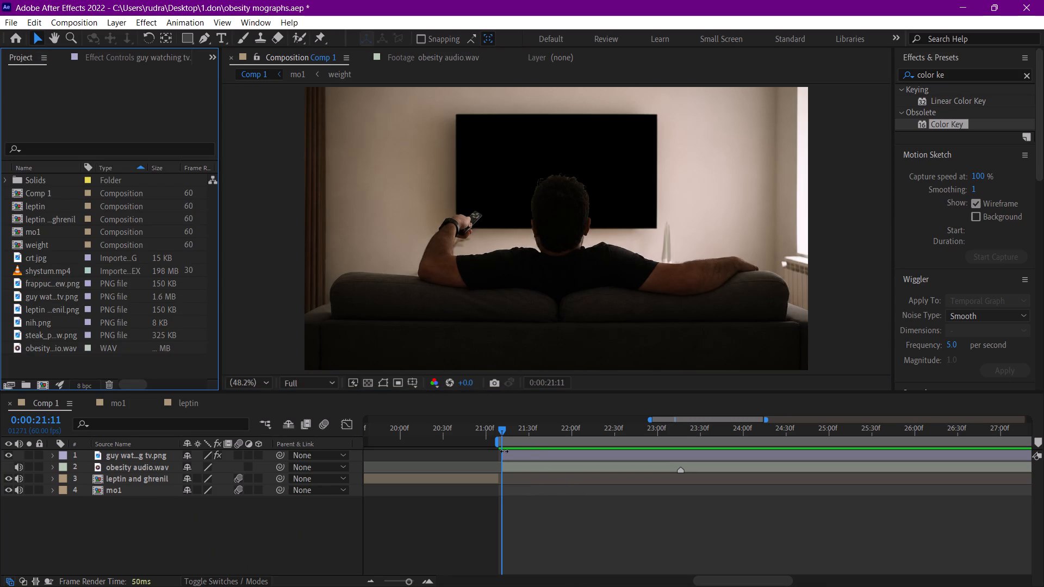
{"action": "left_click", "coordinate": [147, 455]}
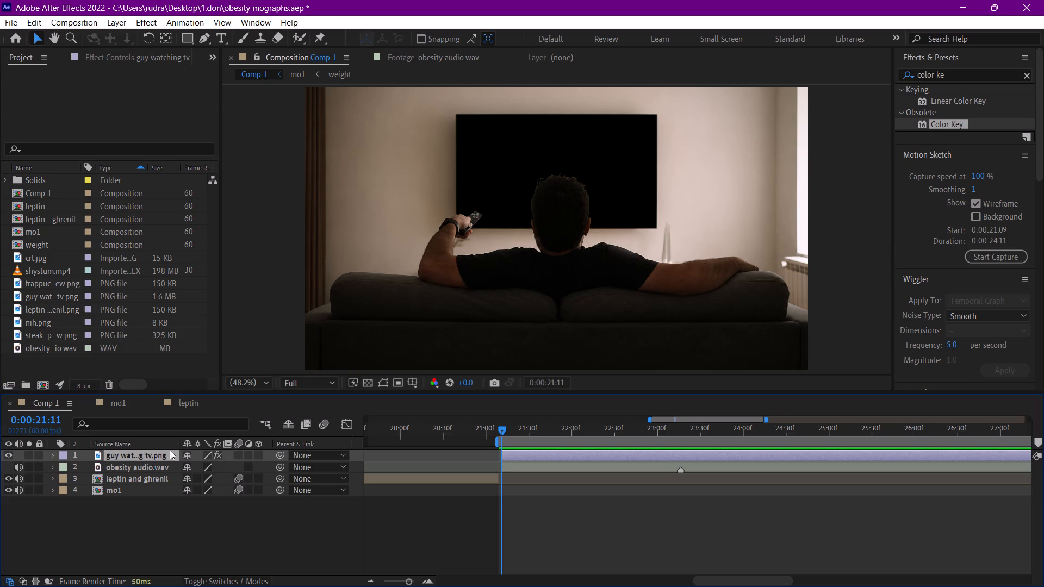
{"action": "key", "text": "p"}
{"action": "left_click_drag", "start_coordinate": [215, 466], "coordinate": [272, 464]}
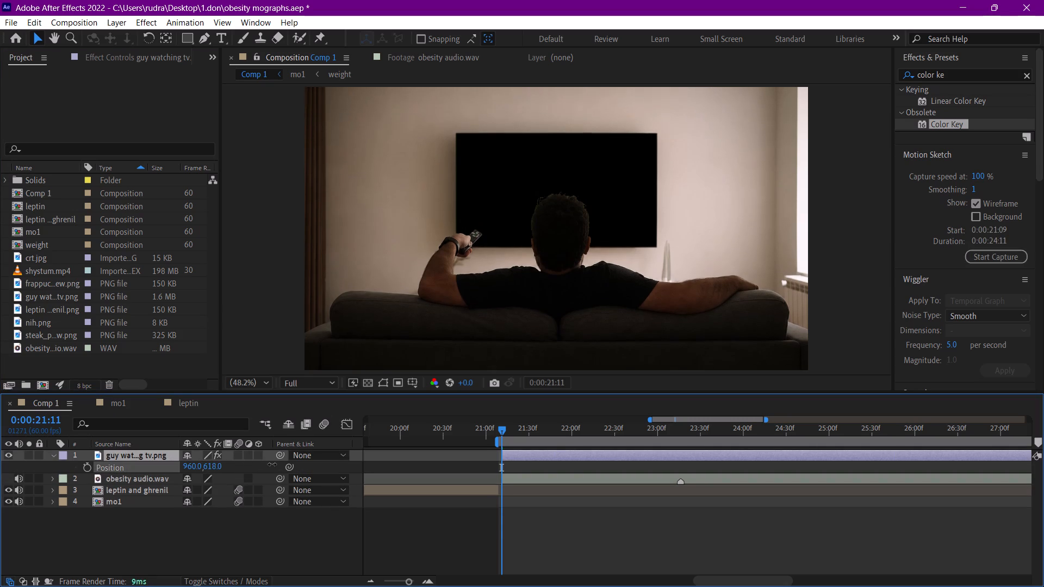
{"action": "left_click_drag", "start_coordinate": [272, 464], "coordinate": [269, 464]}
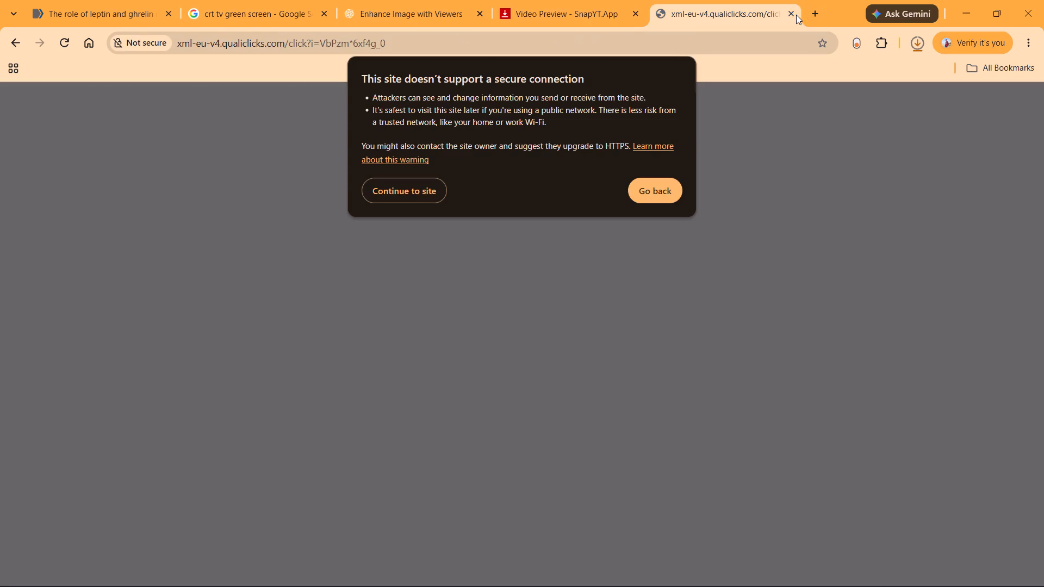
{"action": "left_click", "coordinate": [792, 15]}
Search the web for netflix opening.
{"action": "left_click", "coordinate": [718, 38]}
{"action": "type", "text": "netflix"}
{"action": "key", "text": "space"}
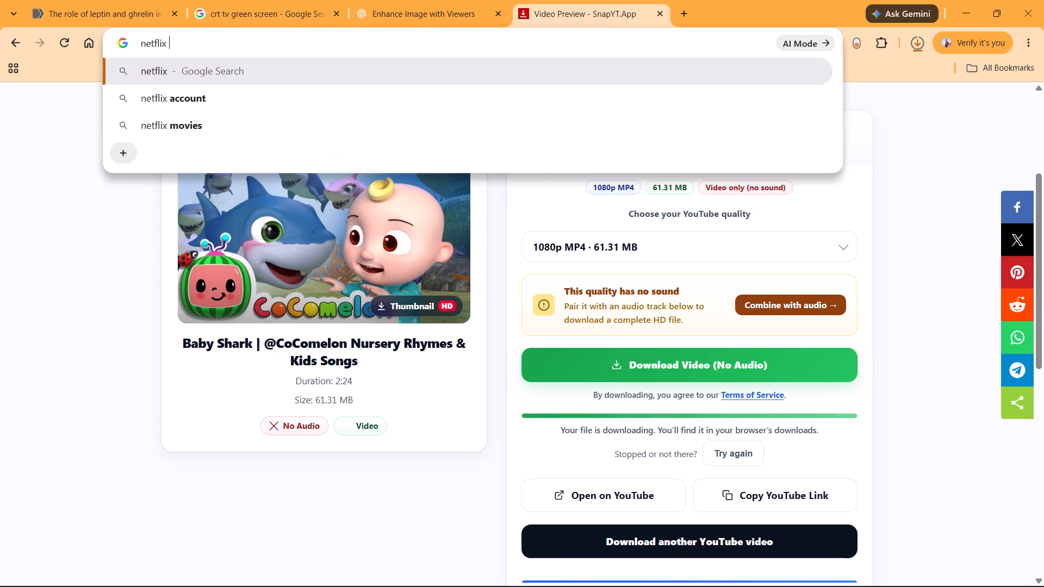
{"action": "type", "text": "opening"}
{"action": "key", "text": "Return"}
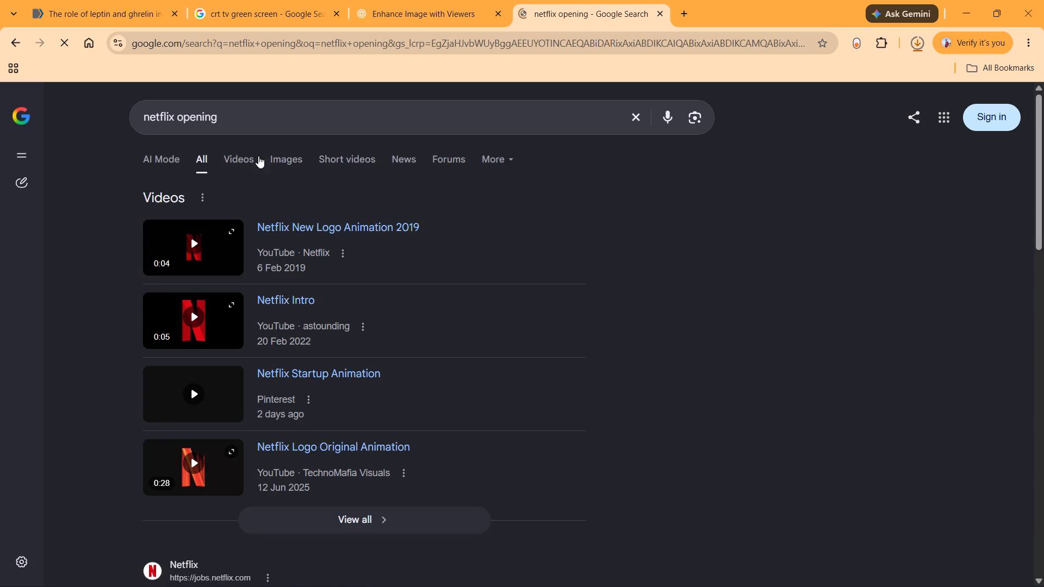
Open the Netflix New Logo Animation 2019 video on YouTube and copy its link.
{"action": "left_click", "coordinate": [314, 221]}
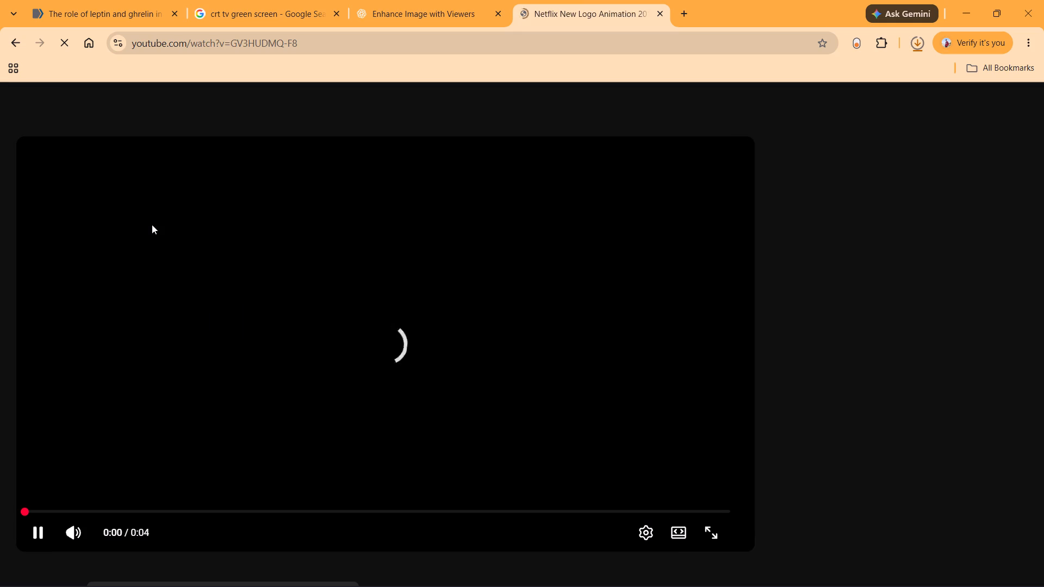
{"action": "left_click", "coordinate": [315, 42]}
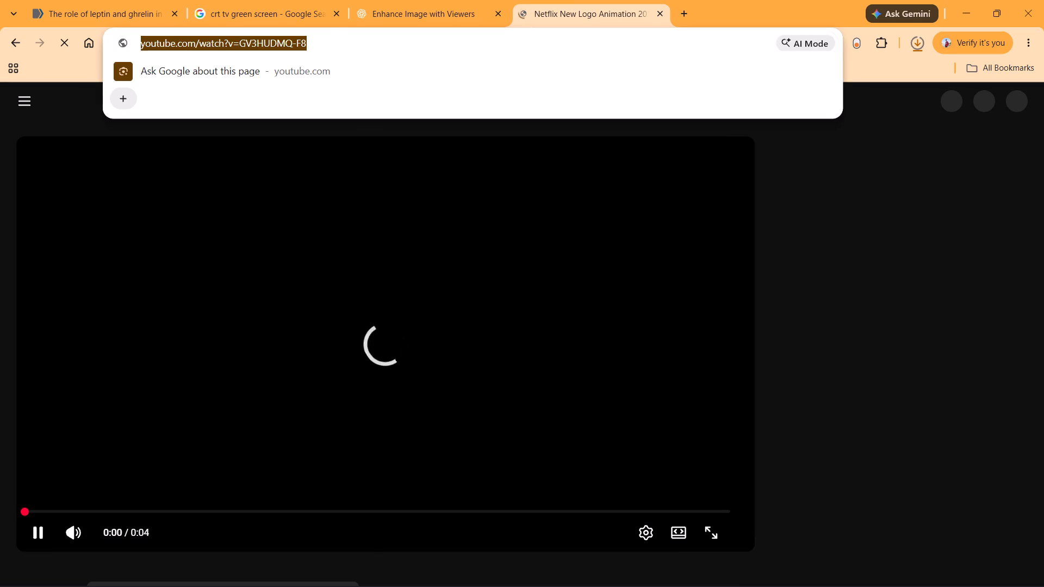
{"action": "key", "text": "ctrl+c"}
Look up yt video in a new tab and open the suggested SnapYT video preview page.
{"action": "left_click", "coordinate": [686, 10]}
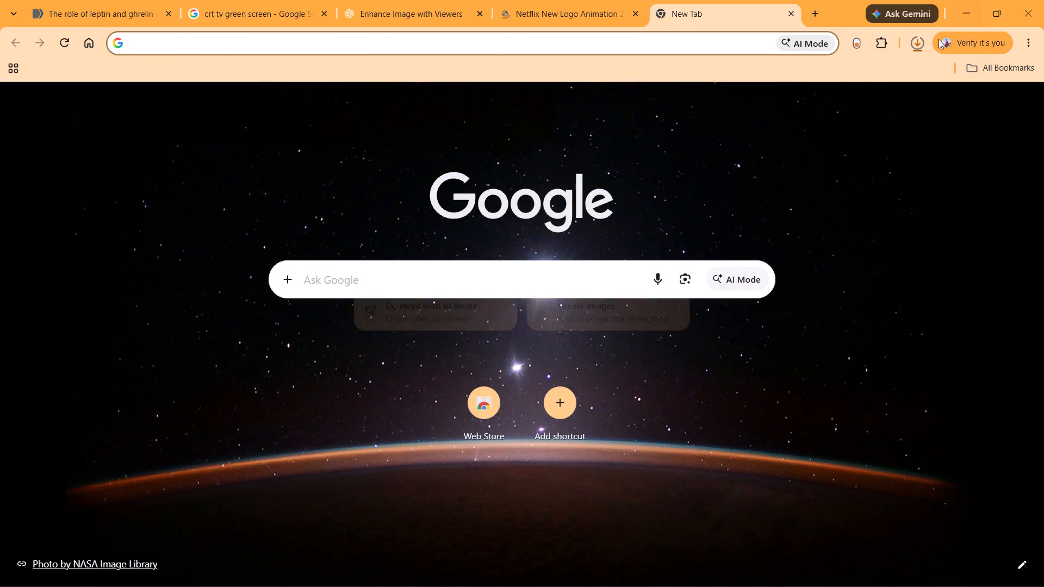
{"action": "left_click", "coordinate": [1032, 40]}
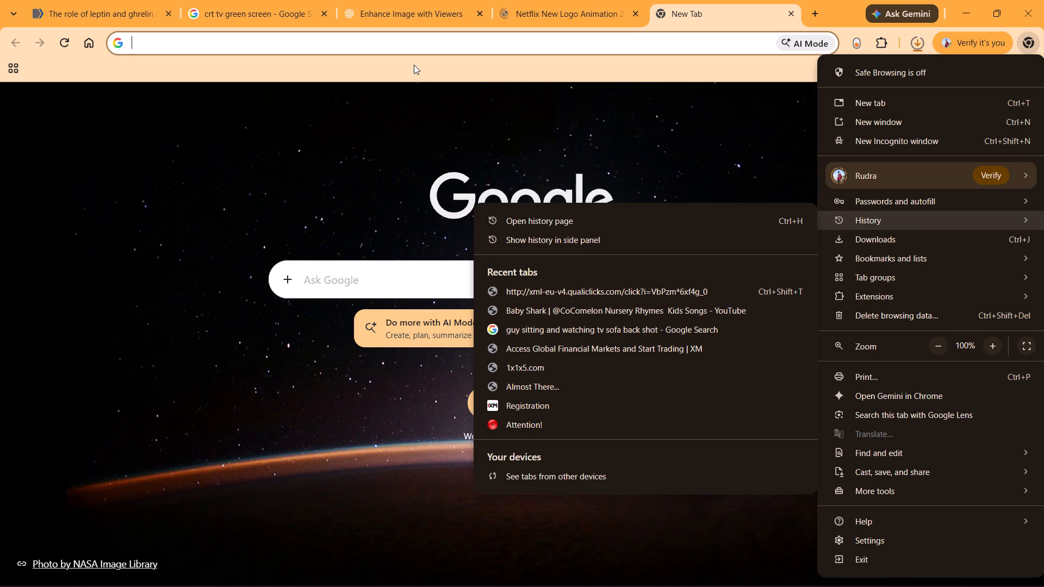
{"action": "left_click", "coordinate": [413, 39]}
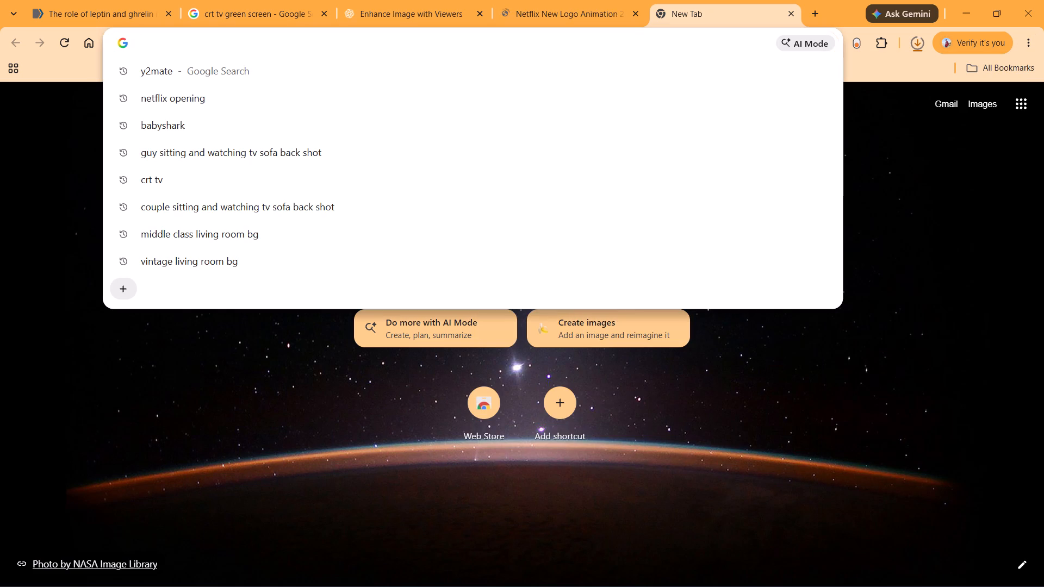
{"action": "type", "text": "yt"}
{"action": "key", "text": "space"}
{"action": "type", "text": "video"}
{"action": "key", "text": "Down"}
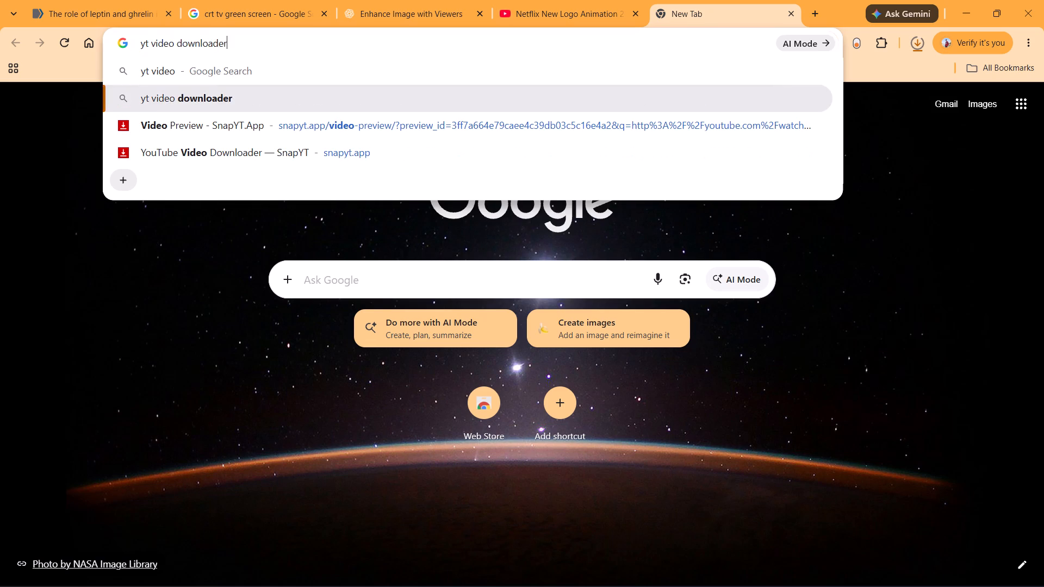
{"action": "key", "text": "Down"}
{"action": "key", "text": "Return"}
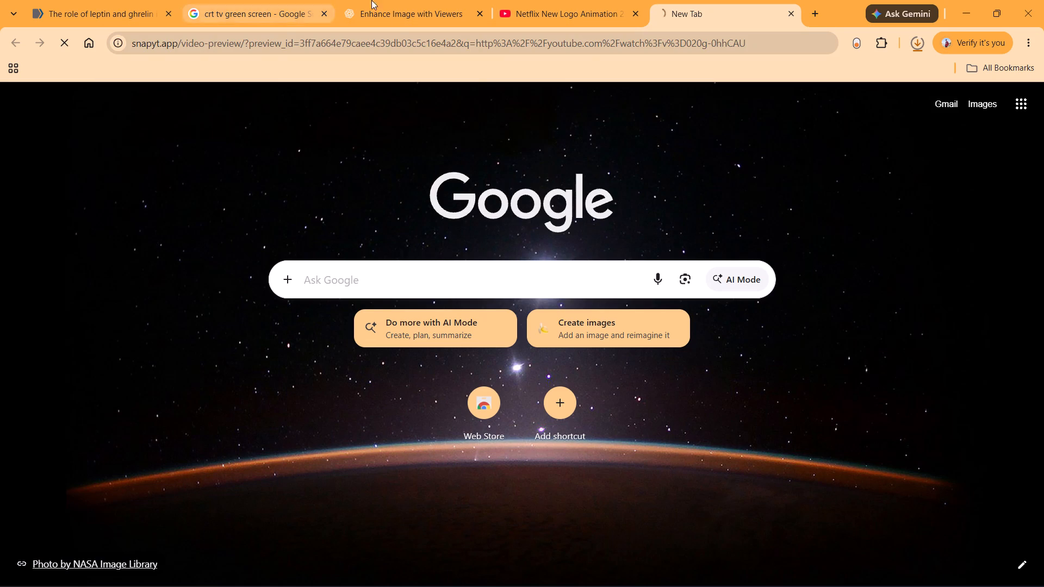
Check the progress of the Baby Shark download and pause the playing Netflix logo video.
{"action": "left_click", "coordinate": [921, 40]}
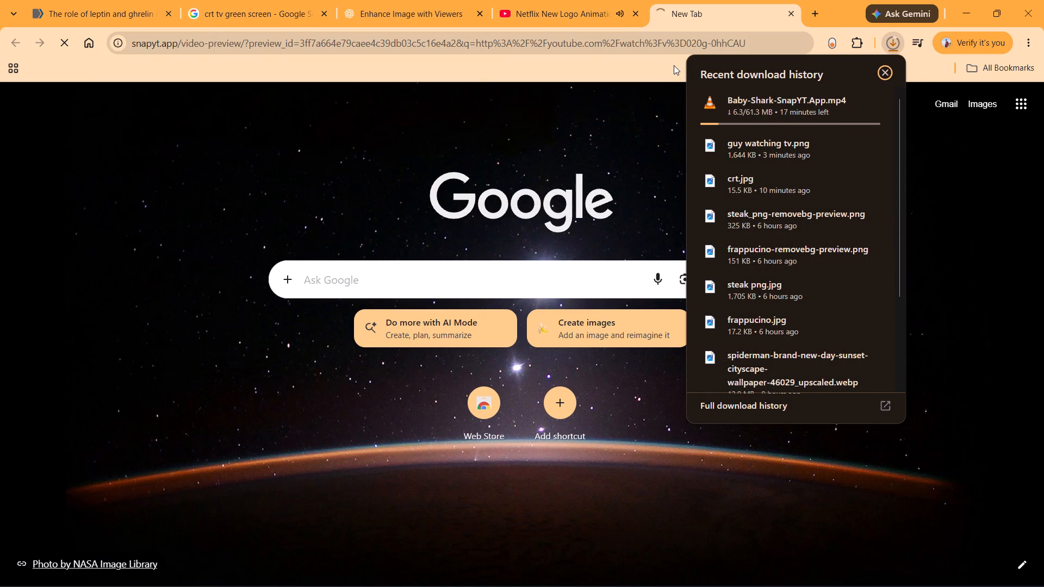
{"action": "left_click", "coordinate": [551, 0]}
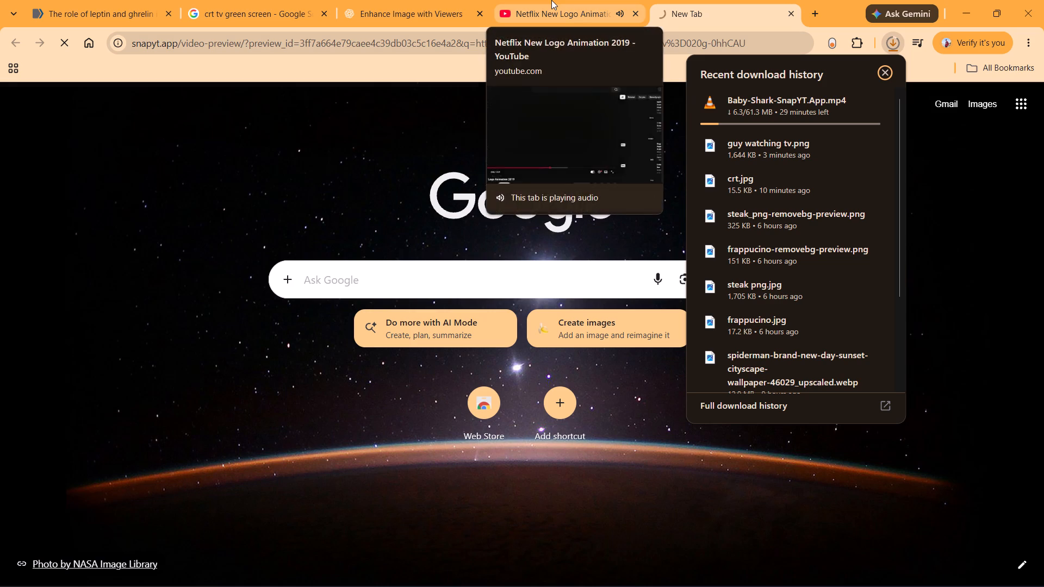
{"action": "scroll", "coordinate": [718, 45], "scroll_direction": "up", "scroll_amount": 1}
{"action": "left_click", "coordinate": [485, 263]}
{"action": "left_click", "coordinate": [702, 19]}
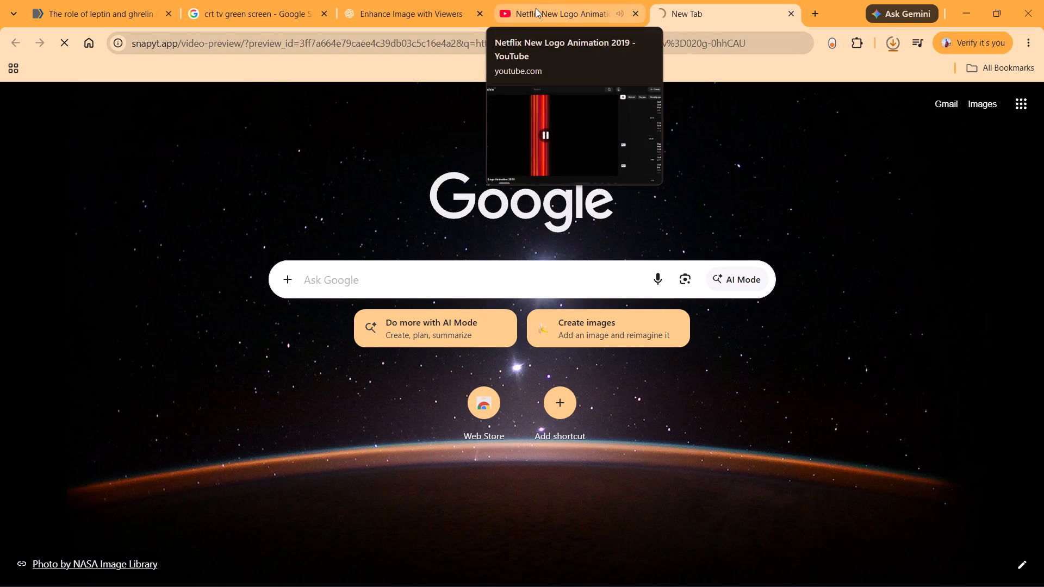
{"action": "left_click", "coordinate": [888, 38]}
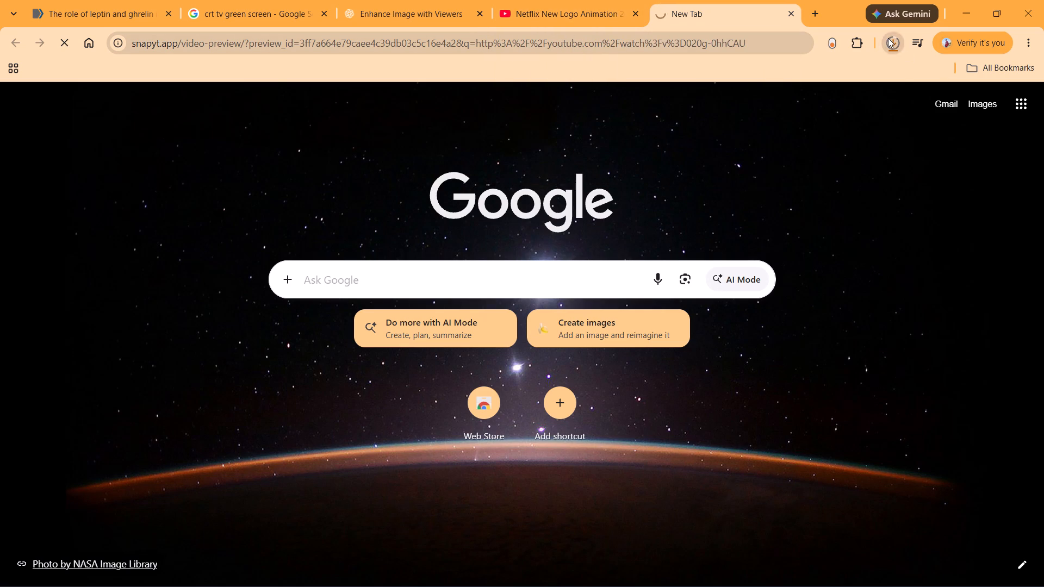
{"action": "left_click", "coordinate": [888, 38]}
Return to After Effects and play the man-watching-TV segment from 0:00:21:11 towards the end of the obesity audio clip.
{"action": "left_click", "coordinate": [972, 0]}
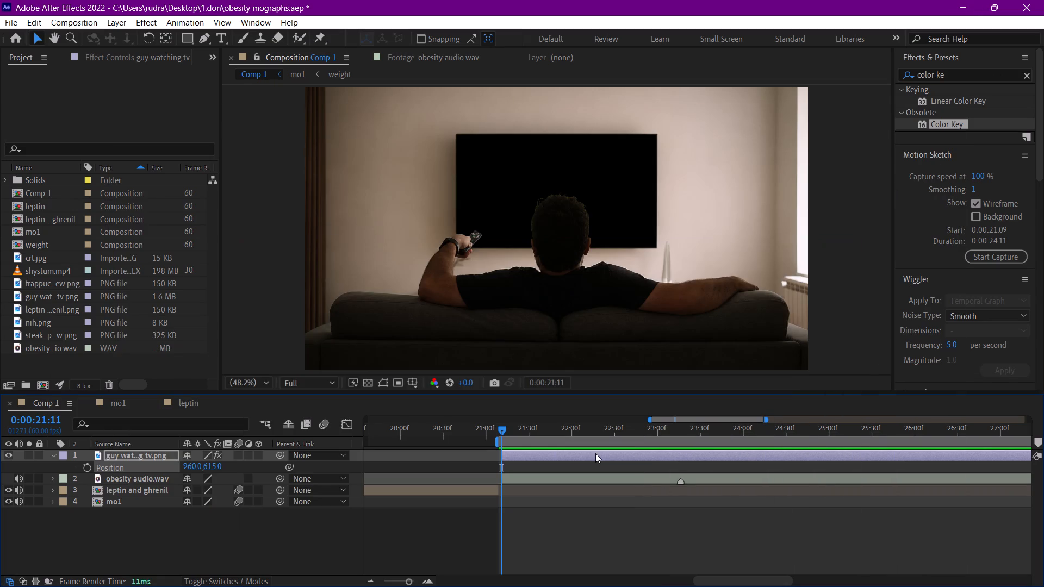
{"action": "key", "text": "space"}
{"action": "scroll", "coordinate": [652, 514], "scroll_direction": "down", "scroll_amount": 4}
{"action": "key", "text": "space"}
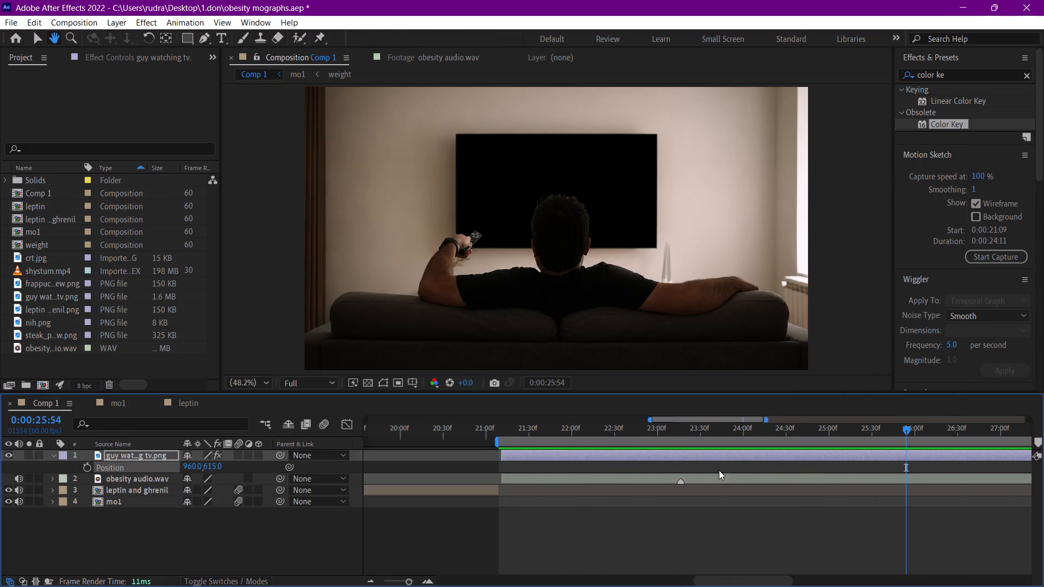
{"action": "key", "text": "space"}
{"action": "key", "text": "space"}
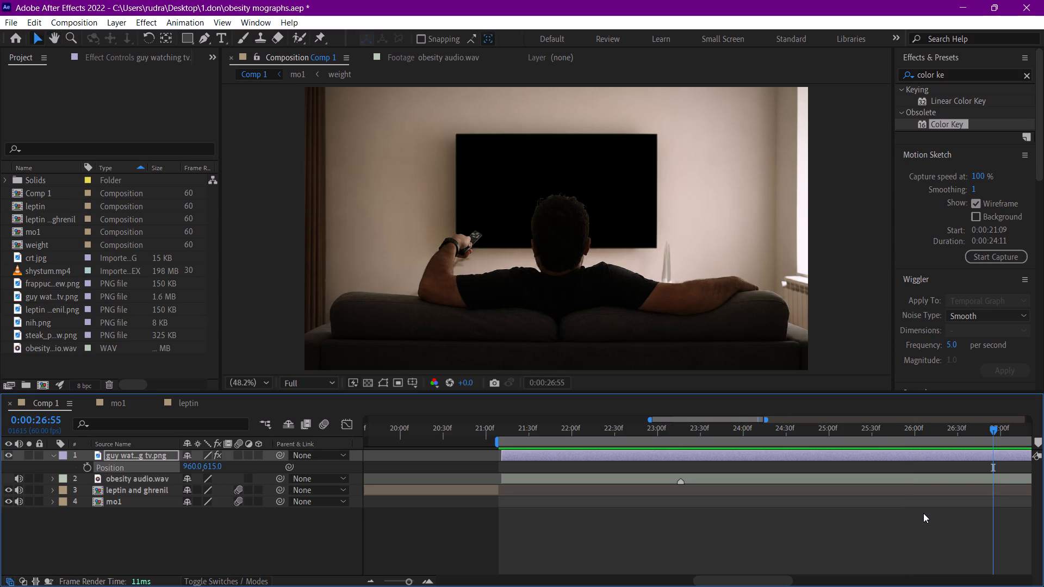
{"action": "key", "text": "space"}
{"action": "key", "text": "space"}
{"action": "key", "text": "space"}
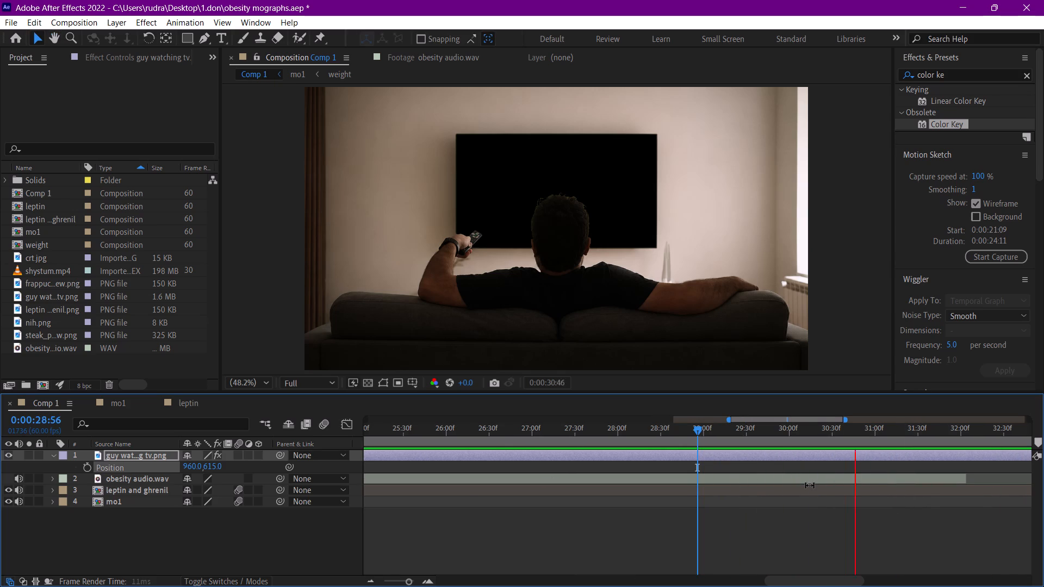
{"action": "key", "text": "space"}
{"action": "key", "text": "space"}
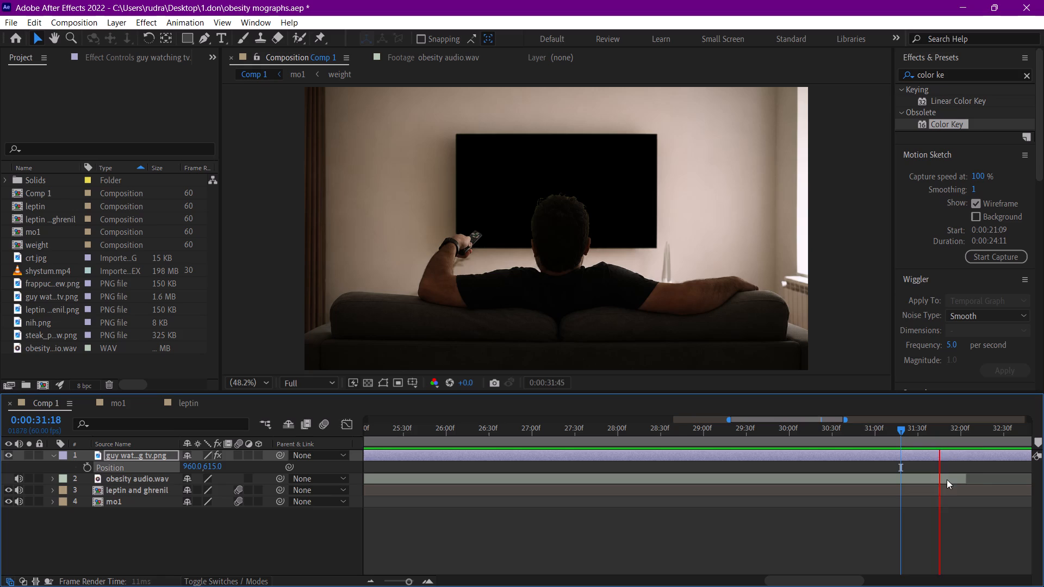
{"action": "key", "text": "space"}
Split the guy watching tv layer at 0:00:32:02, where the audio clip ends, and delete the part after it.
{"action": "left_click", "coordinate": [961, 429]}
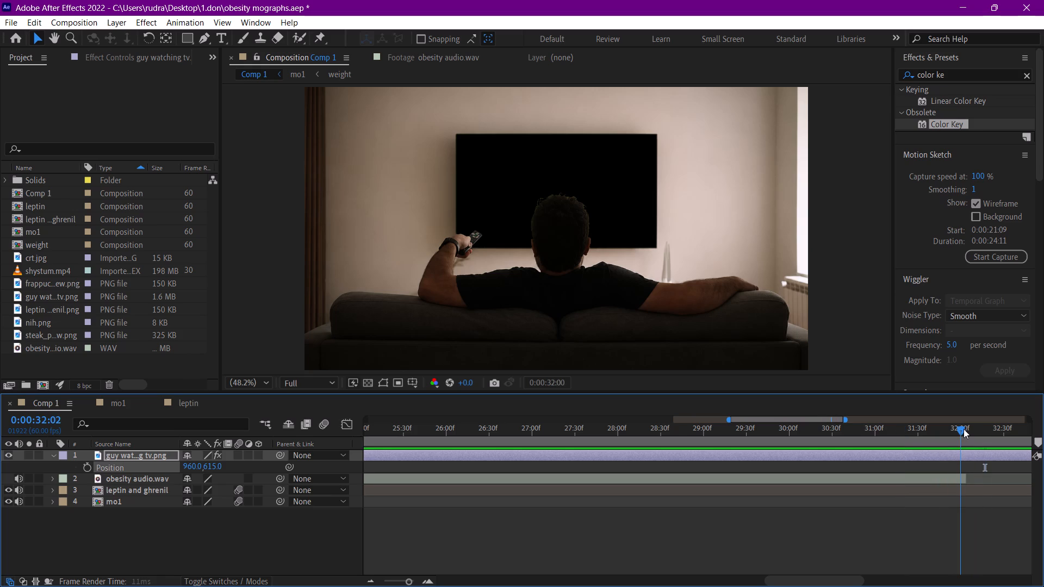
{"action": "left_click", "coordinate": [921, 458]}
{"action": "key", "text": "ctrl+shift+d"}
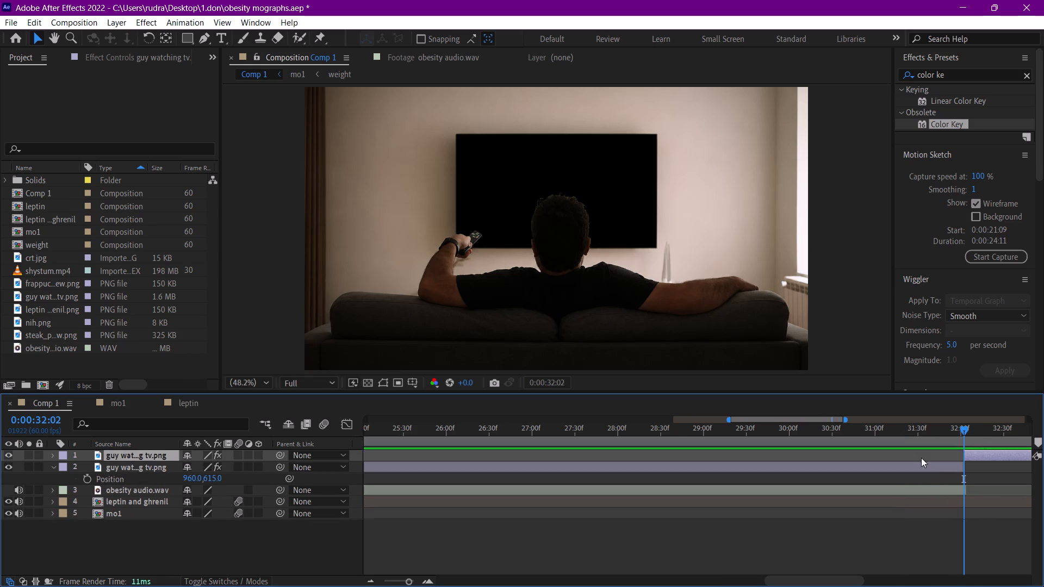
{"action": "left_click", "coordinate": [978, 459]}
{"action": "key", "text": "Delete"}
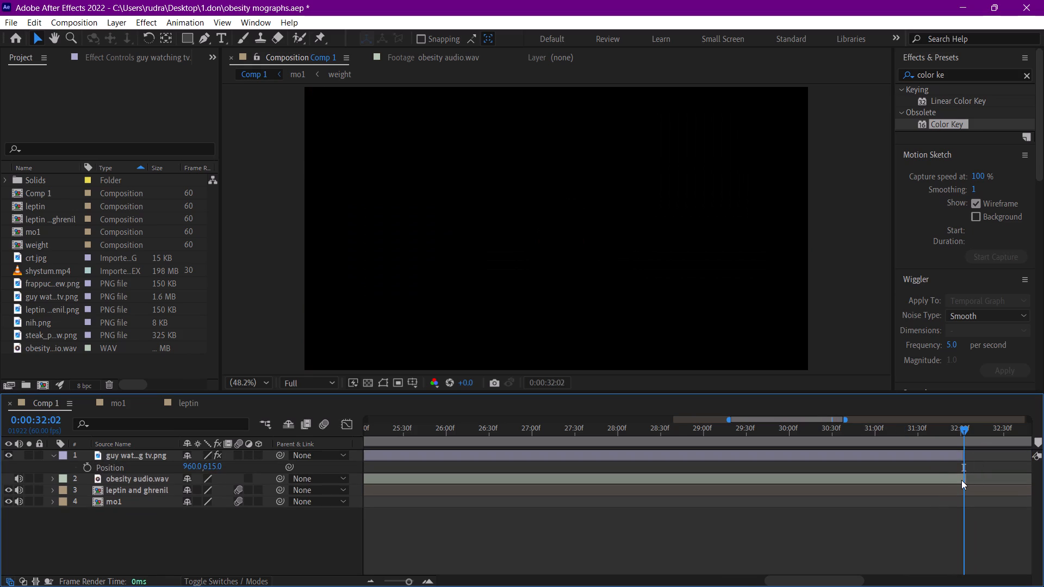
Replay the TV segment with the obesity audio from 0:00:21:09, and return the current time to 0:00:21:11.
{"action": "left_click", "coordinate": [961, 480]}
{"action": "left_click", "coordinate": [970, 476]}
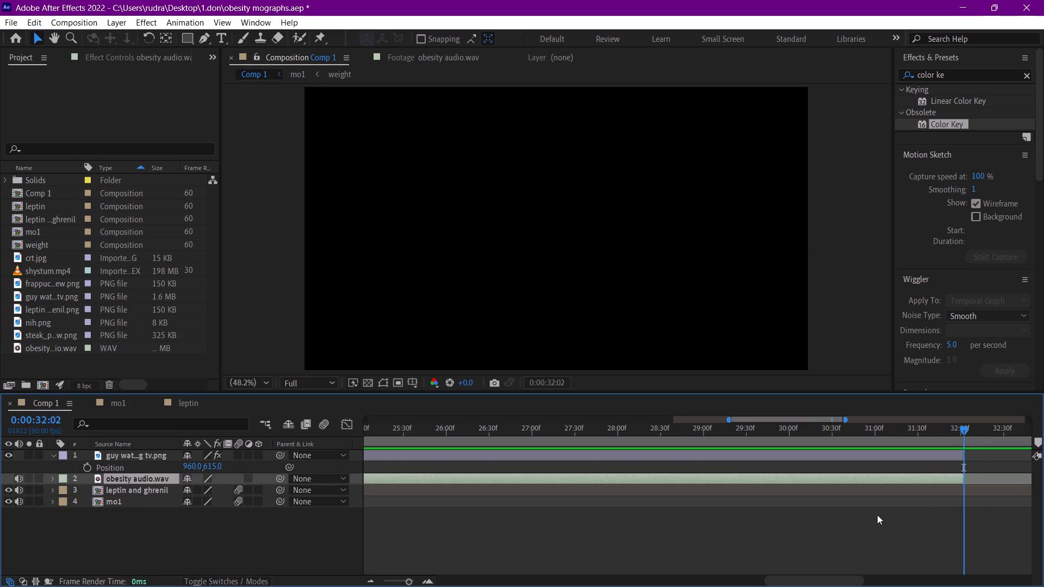
{"action": "left_click_drag", "start_coordinate": [648, 430], "coordinate": [267, 429]}
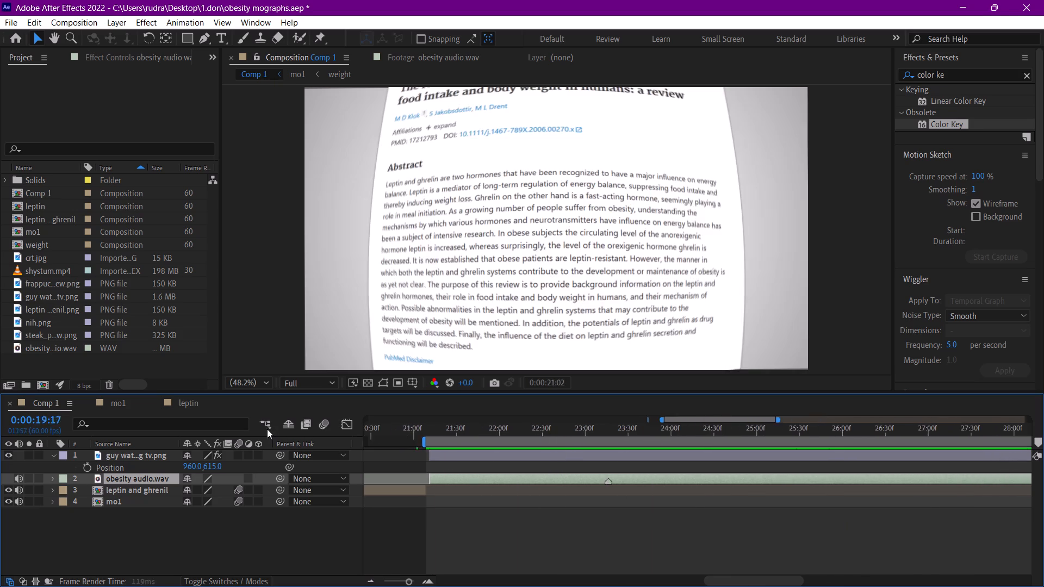
{"action": "left_click_drag", "start_coordinate": [267, 429], "coordinate": [933, 439]}
{"action": "key", "text": "space"}
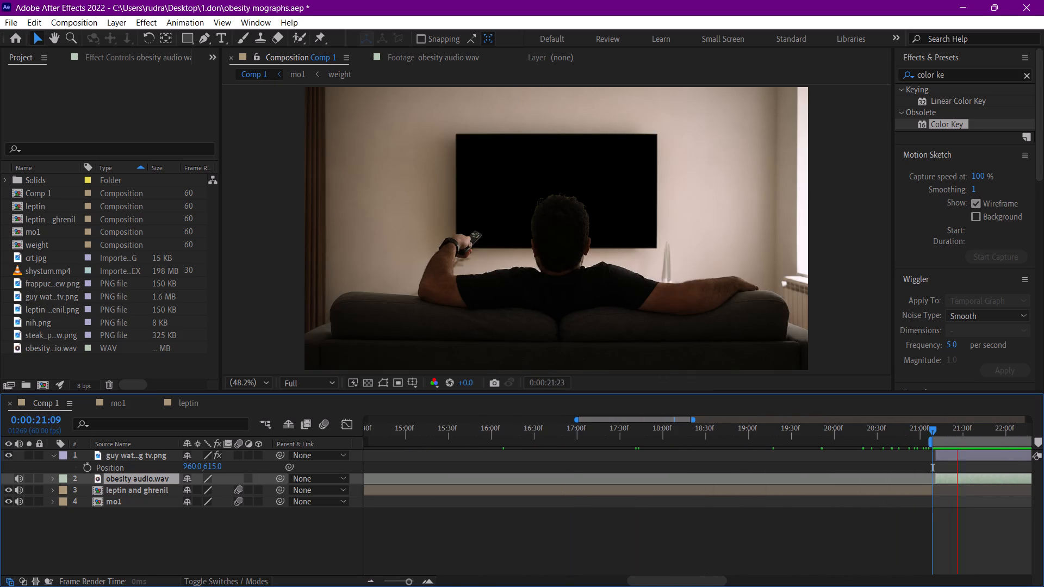
{"action": "key", "text": "space"}
{"action": "key", "text": "space"}
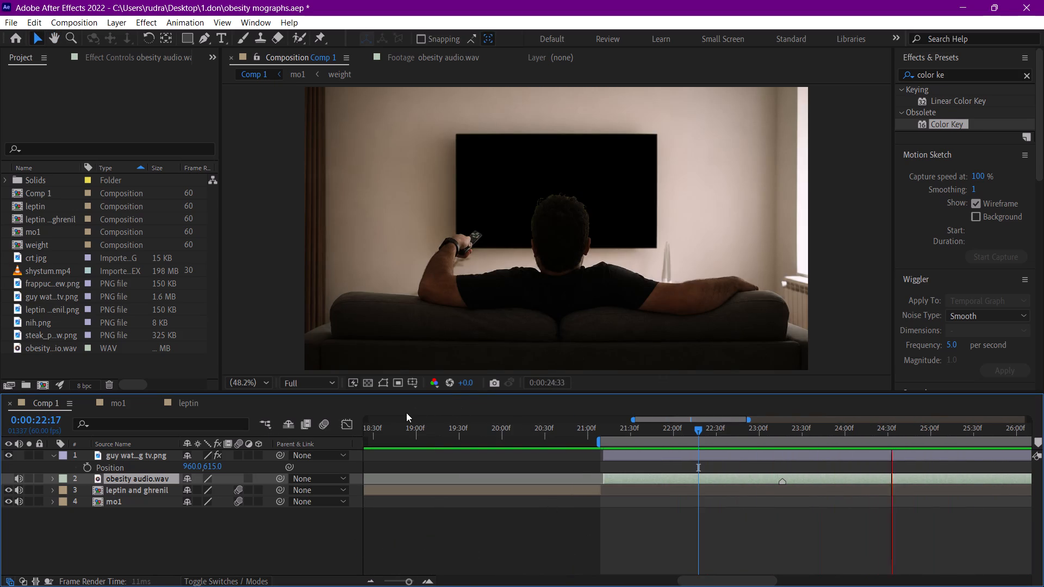
{"action": "key", "text": "space"}
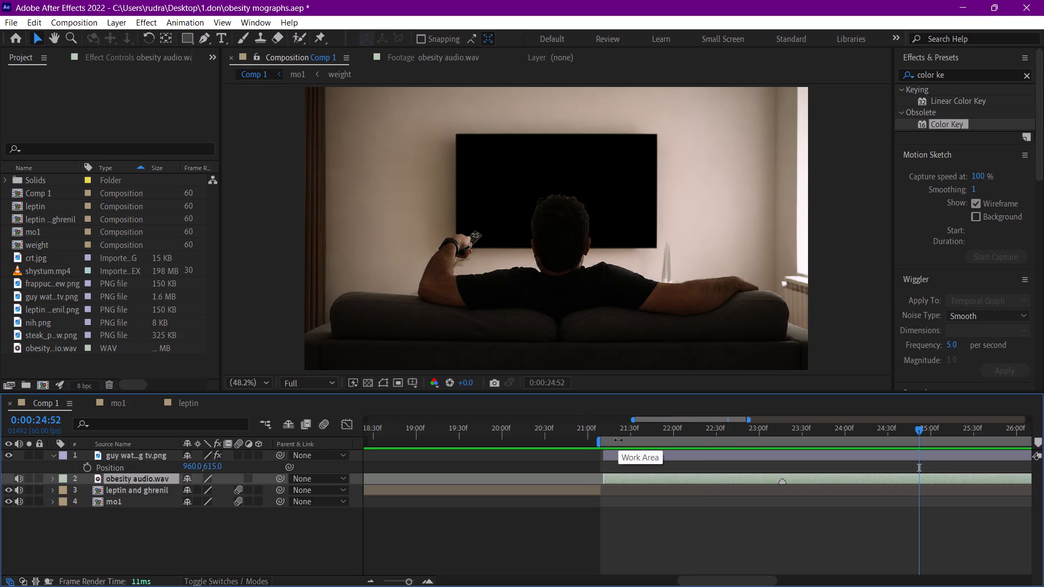
{"action": "left_click", "coordinate": [604, 429]}
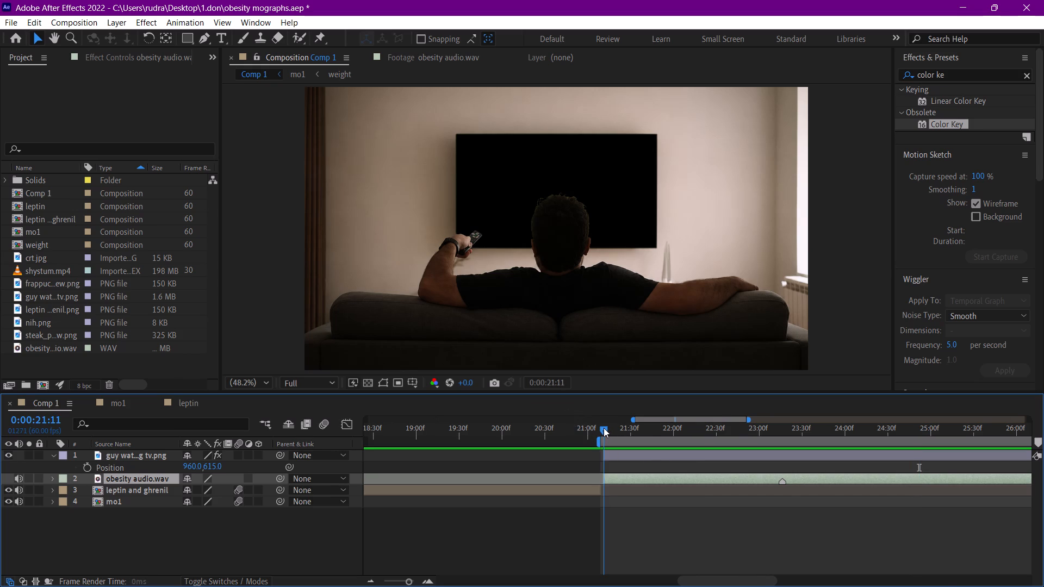
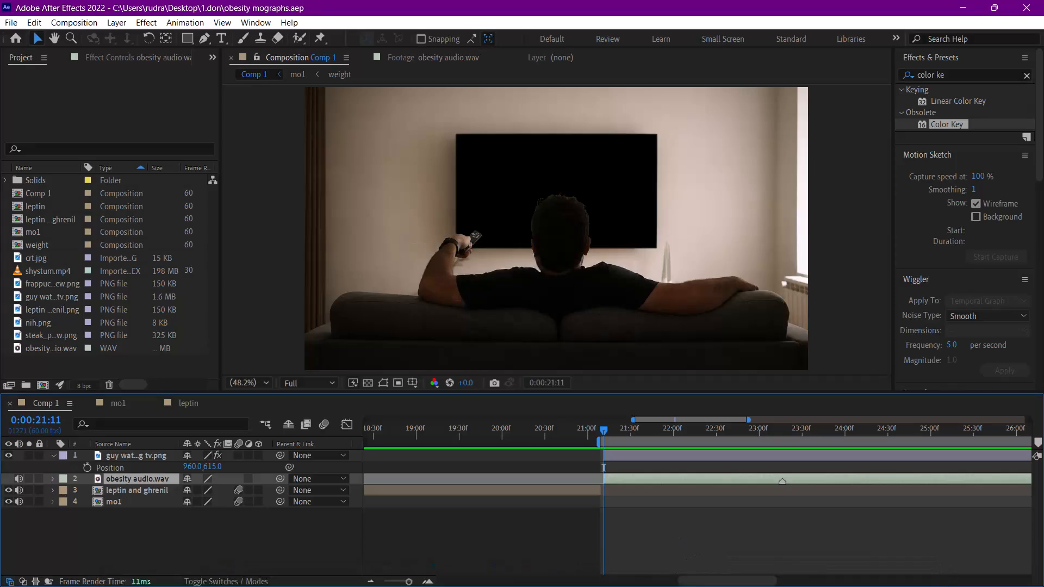
Switch to Chrome, choose the 720p MP4 quality for the Baby Shark video, and cancel the running 61.3 MB download.
{"action": "left_click", "coordinate": [676, 575]}
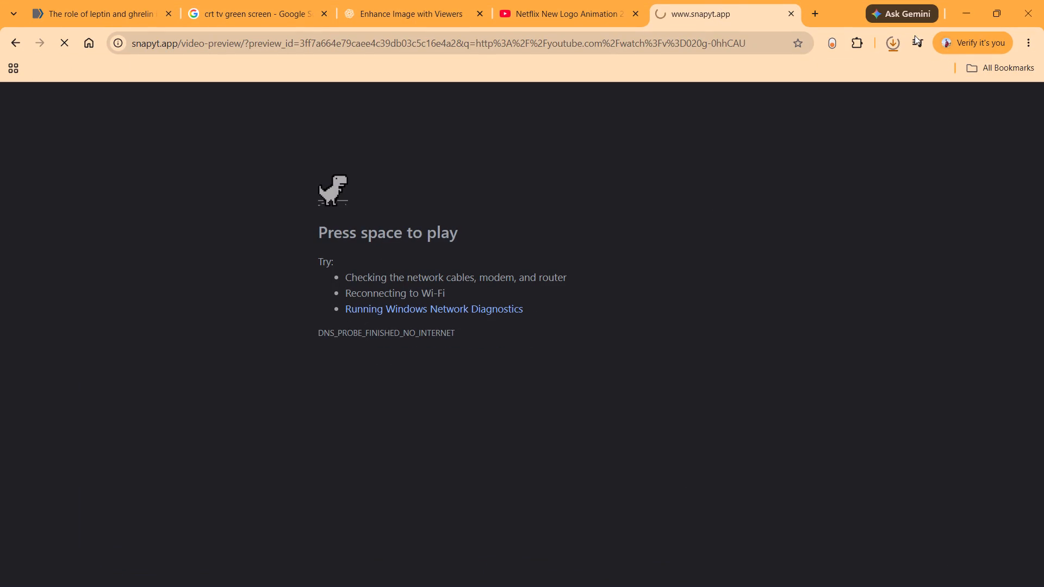
{"action": "left_click", "coordinate": [895, 40]}
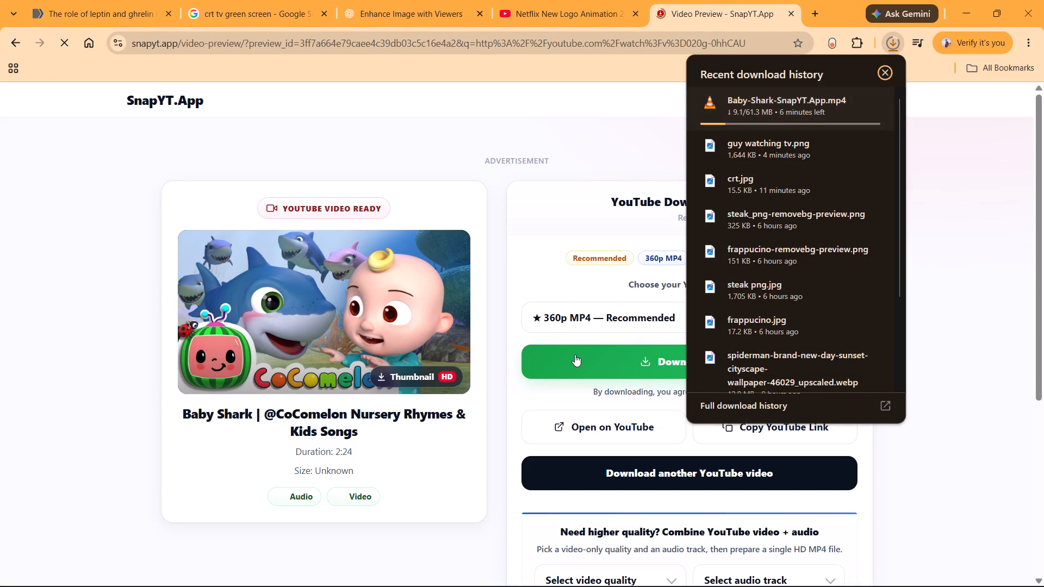
{"action": "scroll", "coordinate": [573, 369], "scroll_direction": "down", "scroll_amount": 1}
{"action": "left_click", "coordinate": [578, 253]}
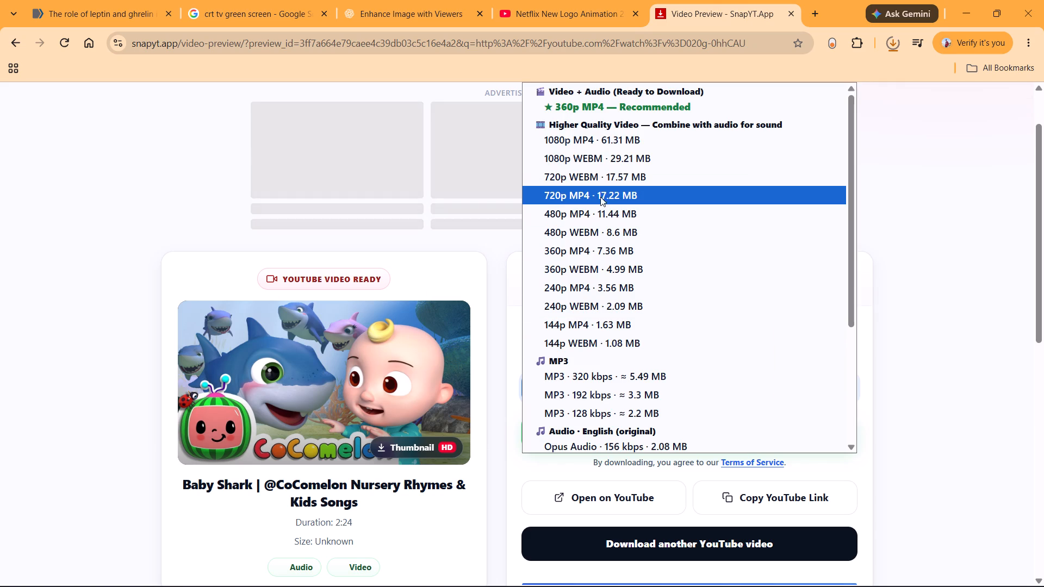
{"action": "left_click", "coordinate": [604, 193]}
{"action": "left_click", "coordinate": [893, 52]}
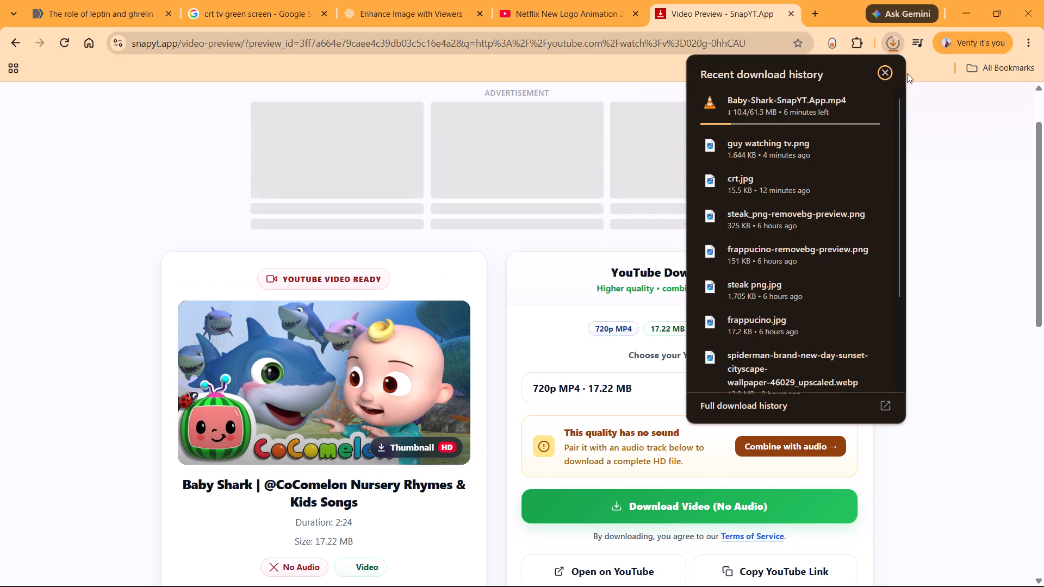
{"action": "left_click", "coordinate": [873, 98]}
{"action": "left_click", "coordinate": [891, 38]}
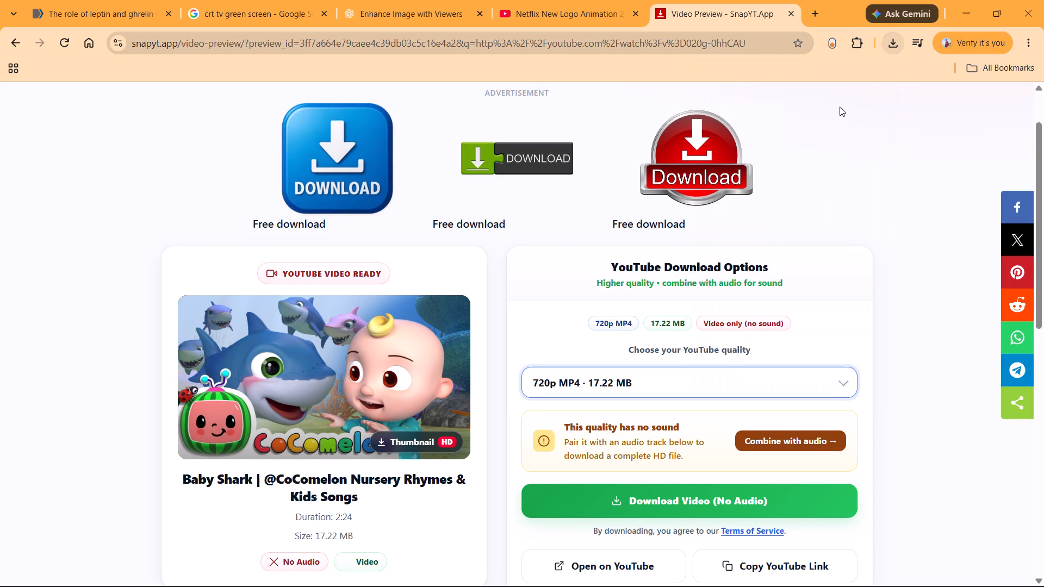
Start the 720p MP4 video-only download of Baby Shark and close the advertisement tab.
{"action": "left_click", "coordinate": [700, 495]}
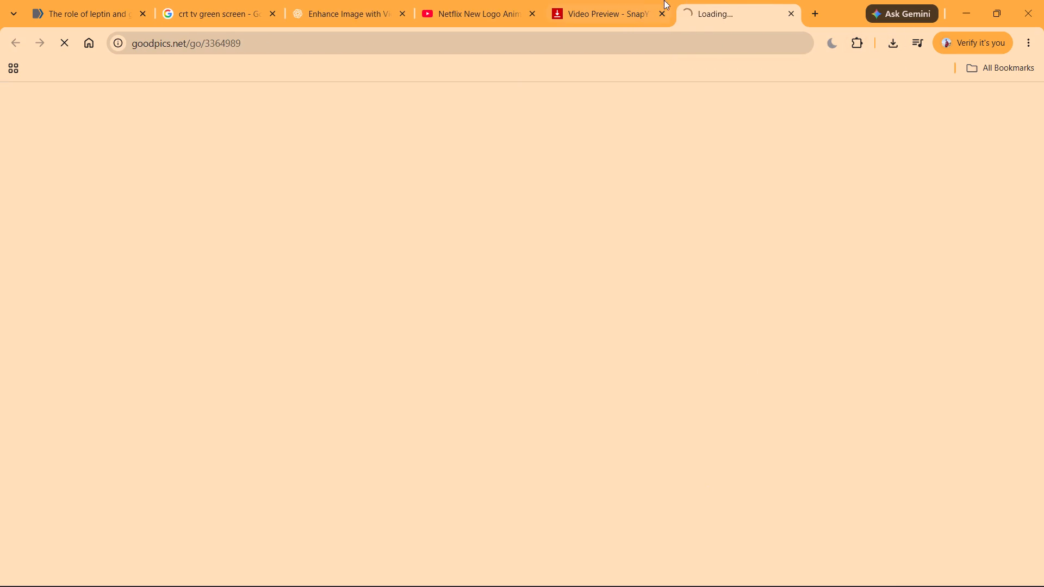
{"action": "left_click", "coordinate": [638, 0]}
{"action": "scroll", "coordinate": [761, 267], "scroll_direction": "down", "scroll_amount": 4}
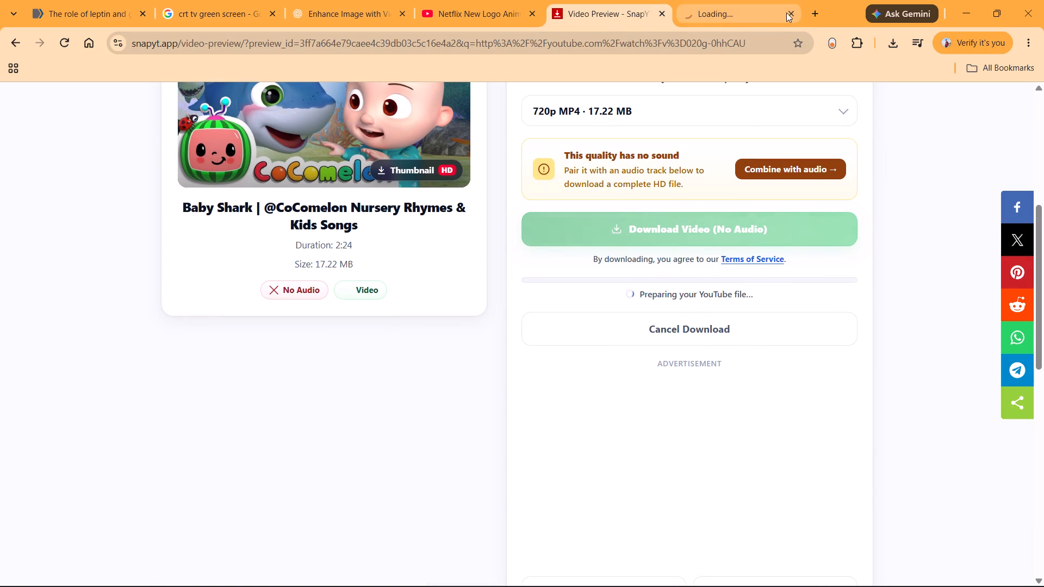
{"action": "left_click", "coordinate": [788, 15]}
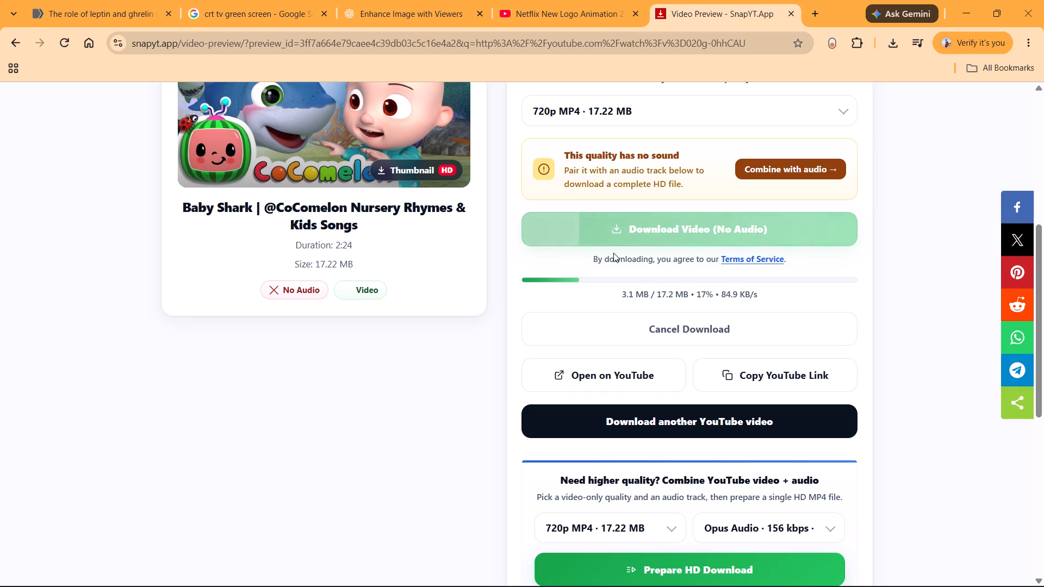
{"action": "left_click", "coordinate": [785, 108]}
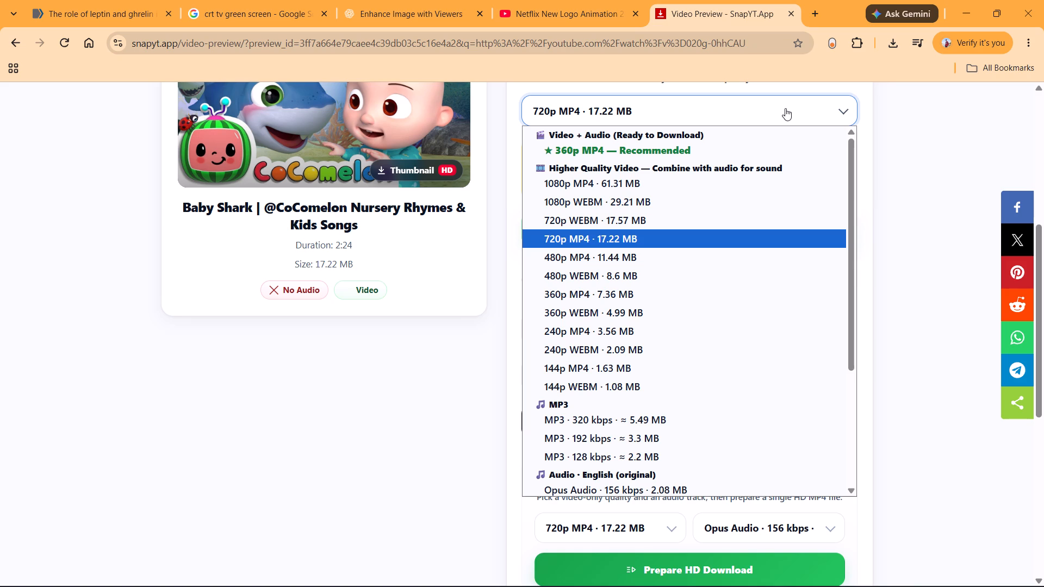
{"action": "left_click", "coordinate": [785, 108]}
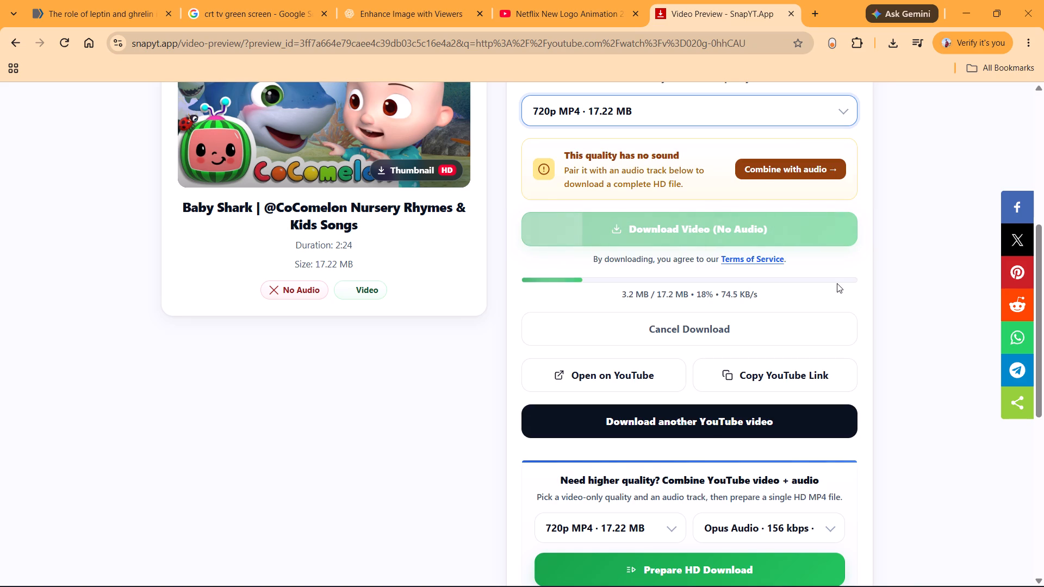
{"action": "scroll", "coordinate": [496, 232], "scroll_direction": "up", "scroll_amount": 3}
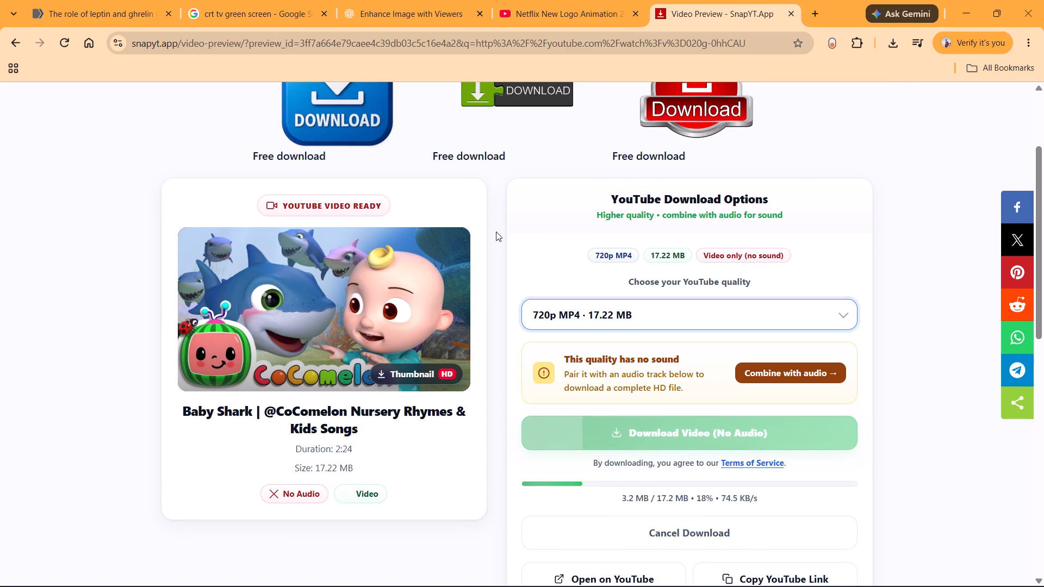
Return to After Effects and set the shystum.mp4 footage's in point to 0:00:26:12 and out point to 0:00:29:22.
{"action": "left_click", "coordinate": [970, 0]}
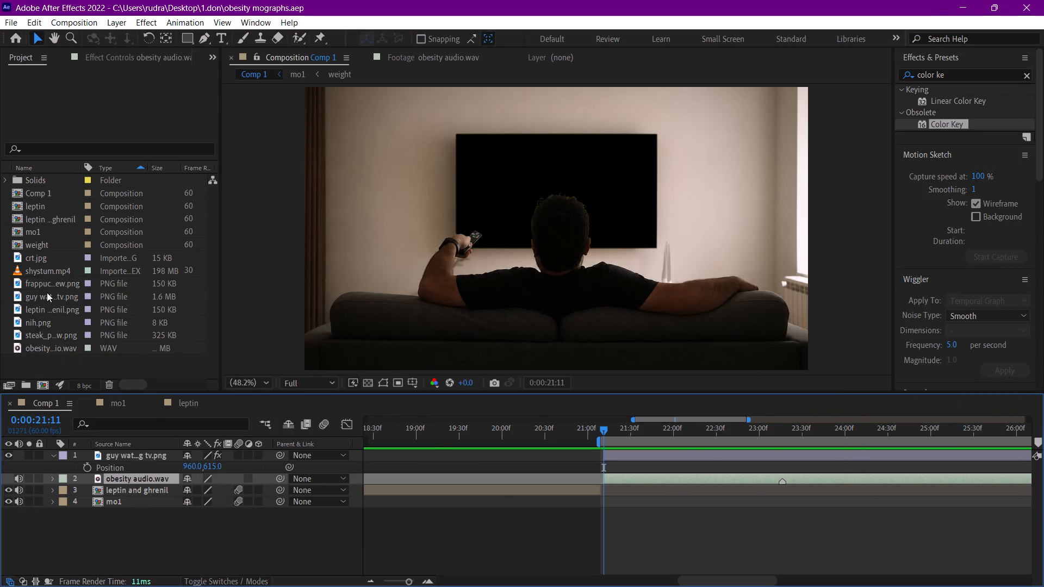
{"action": "left_click_drag", "start_coordinate": [47, 292], "coordinate": [61, 295]}
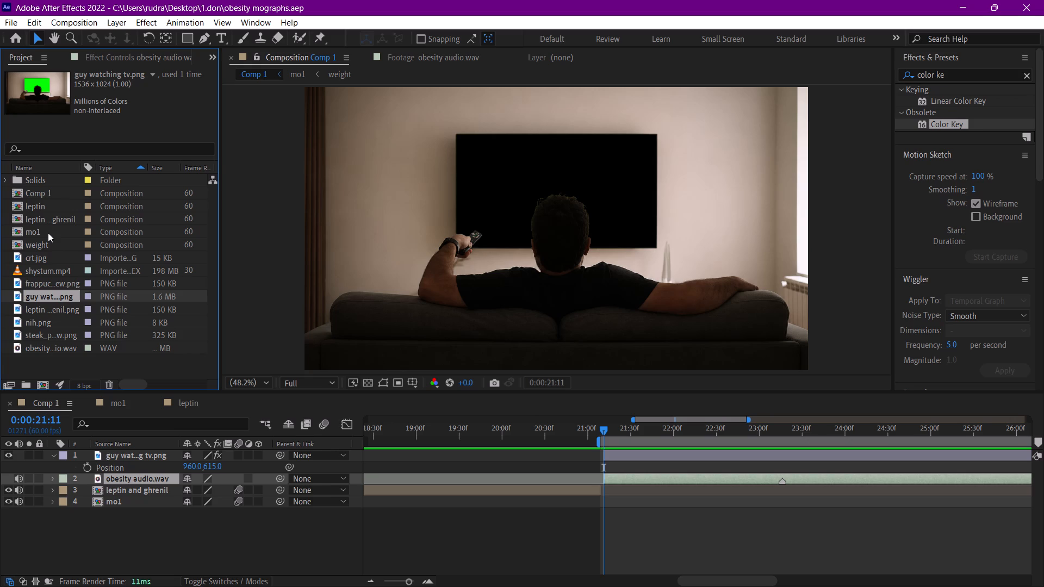
{"action": "double_click", "coordinate": [45, 268]}
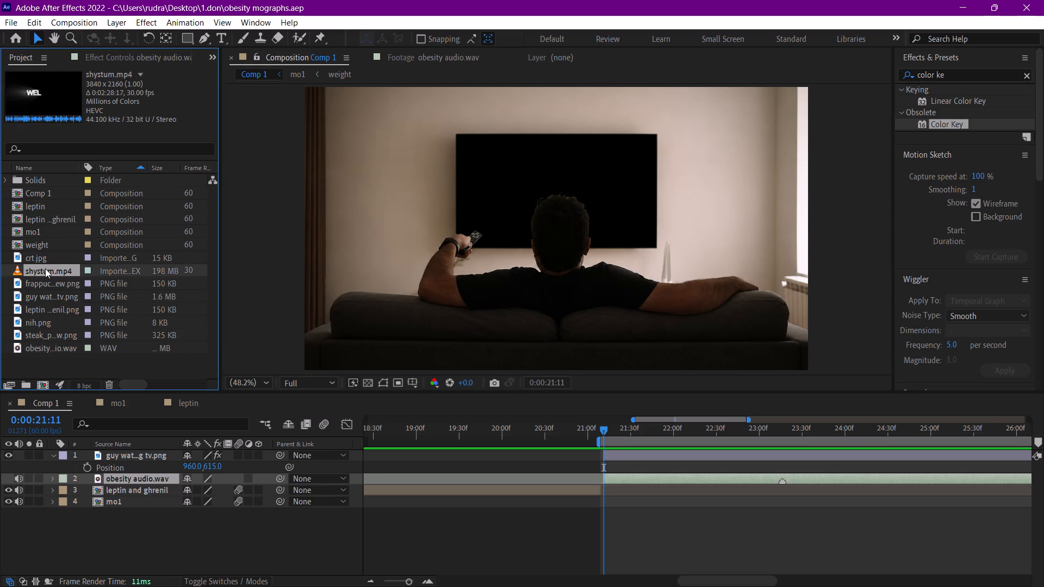
{"action": "left_click_drag", "start_coordinate": [227, 351], "coordinate": [345, 351]}
{"action": "left_click_drag", "start_coordinate": [885, 349], "coordinate": [766, 358]}
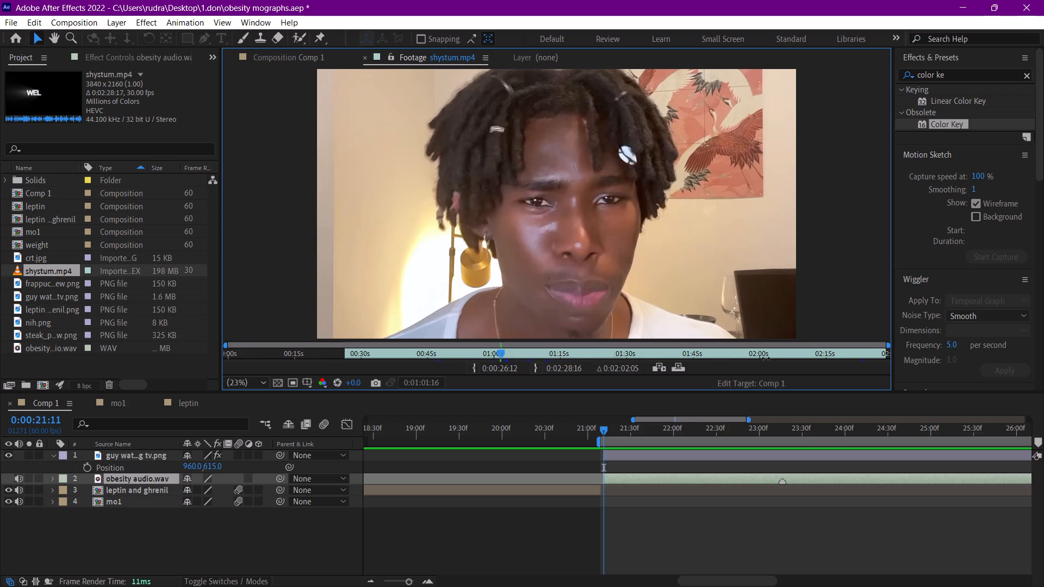
{"action": "left_click_drag", "start_coordinate": [766, 358], "coordinate": [359, 348]}
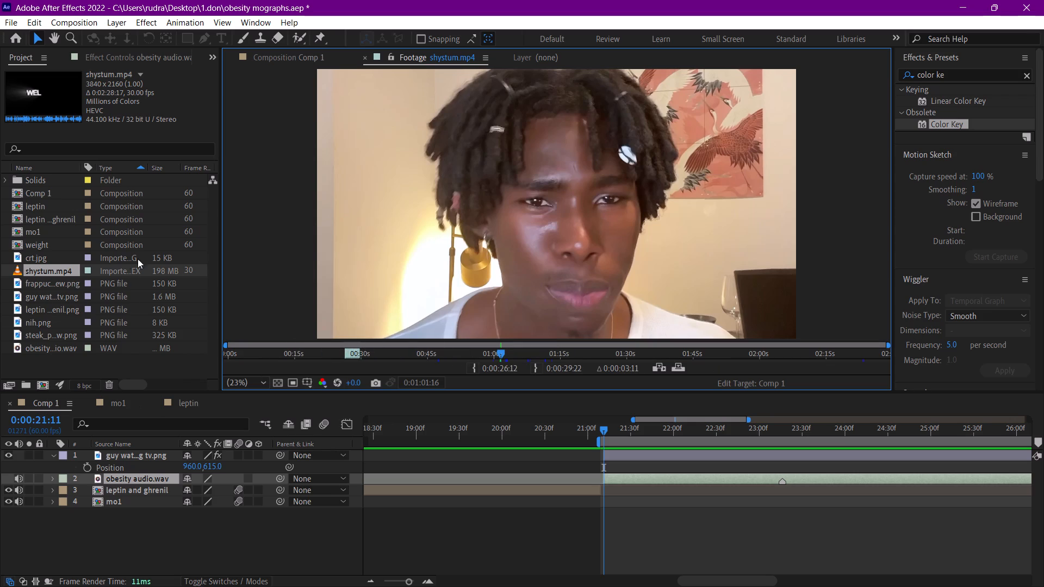
Add the trimmed shystum.mp4 clip to Comp 1 as the top layer.
{"action": "left_click_drag", "start_coordinate": [401, 208], "coordinate": [132, 430]}
{"action": "left_click_drag", "start_coordinate": [59, 267], "coordinate": [130, 451]}
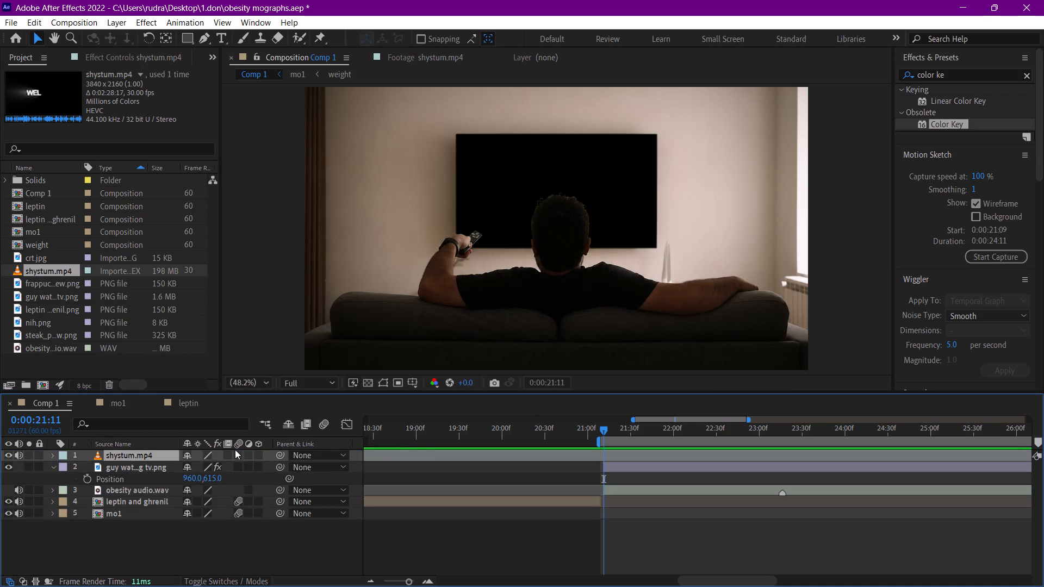
Move the shystum.mp4 layer along the timeline so it starts at 0:00:21:11, together with the guy watching tv layer.
{"action": "left_click_drag", "start_coordinate": [418, 455], "coordinate": [1043, 448]}
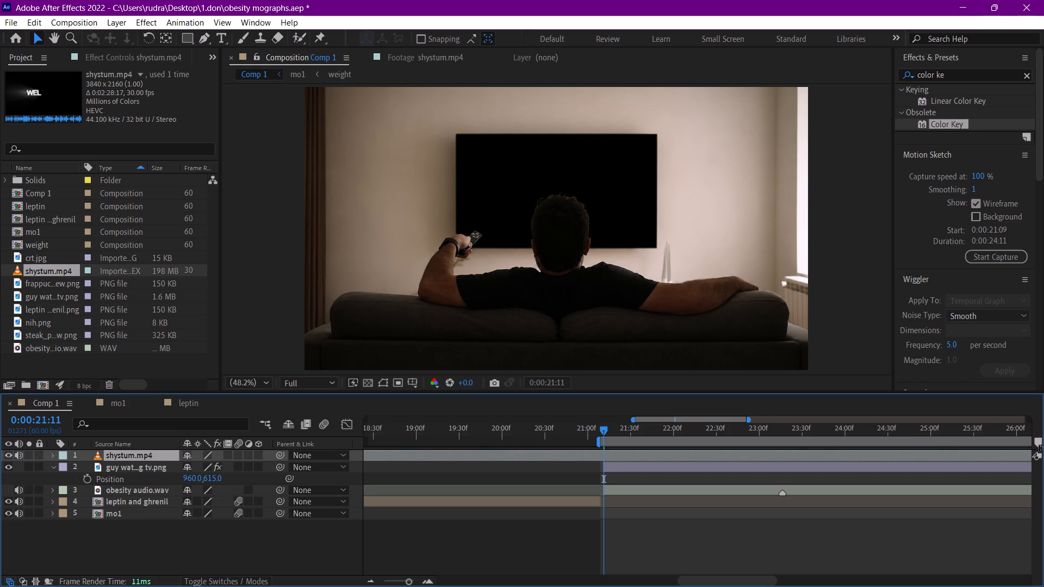
{"action": "left_click_drag", "start_coordinate": [1043, 448], "coordinate": [1043, 436]}
{"action": "left_click_drag", "start_coordinate": [394, 454], "coordinate": [1043, 455]}
{"action": "left_click_drag", "start_coordinate": [375, 456], "coordinate": [1043, 441]}
{"action": "left_click_drag", "start_coordinate": [395, 457], "coordinate": [400, 457]}
{"action": "left_click_drag", "start_coordinate": [400, 457], "coordinate": [1043, 453]}
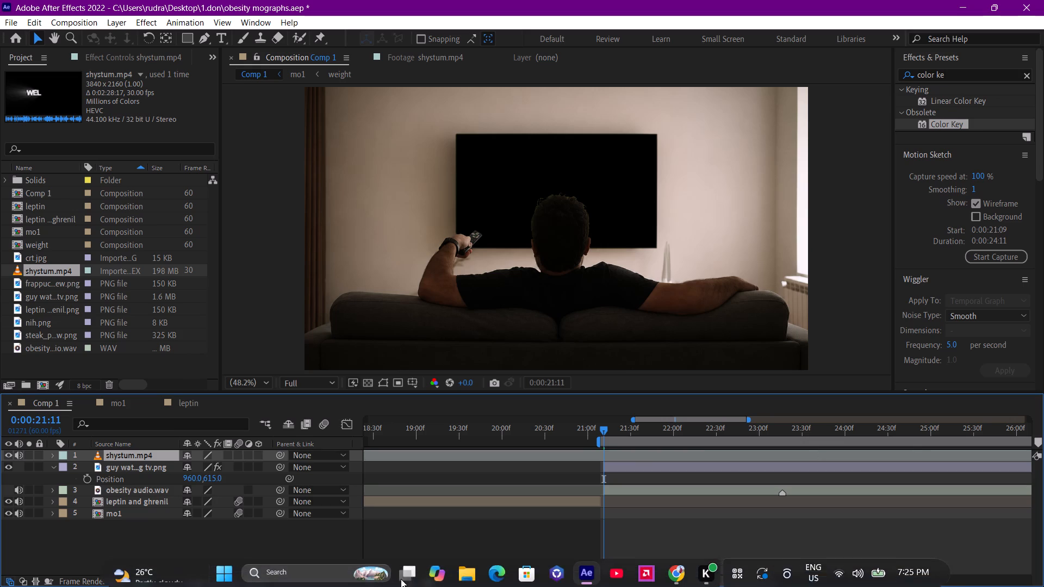
{"action": "left_click_drag", "start_coordinate": [399, 580], "coordinate": [383, 582]}
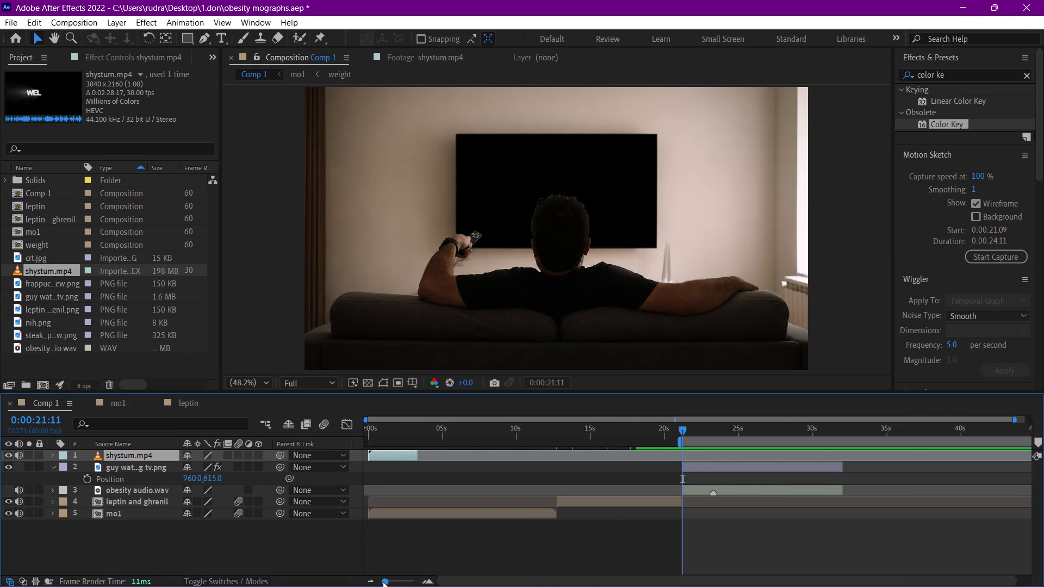
{"action": "left_click_drag", "start_coordinate": [383, 582], "coordinate": [380, 582]}
{"action": "left_click_drag", "start_coordinate": [397, 455], "coordinate": [682, 459]}
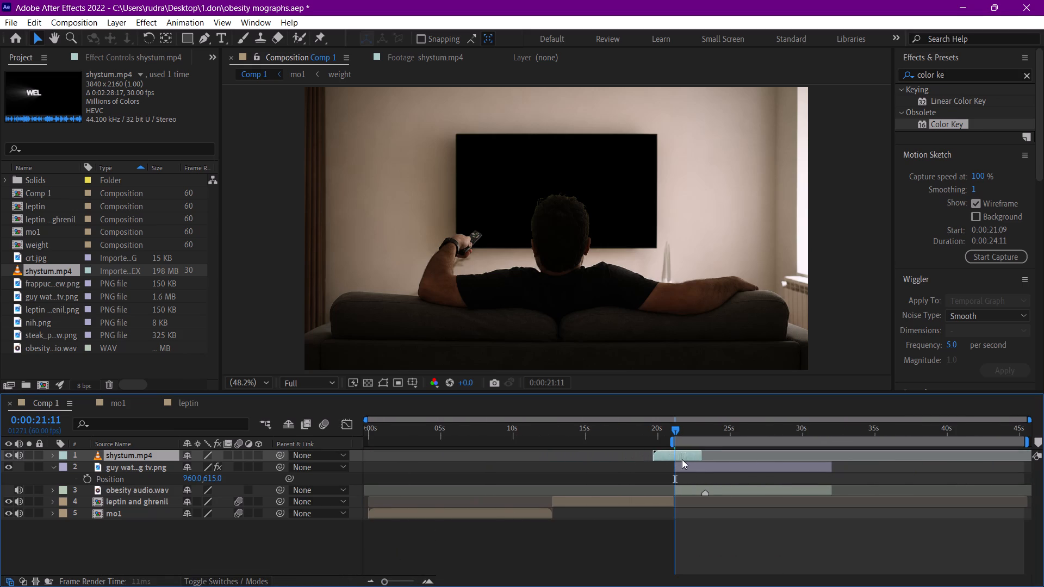
{"action": "left_click_drag", "start_coordinate": [682, 459], "coordinate": [704, 464]}
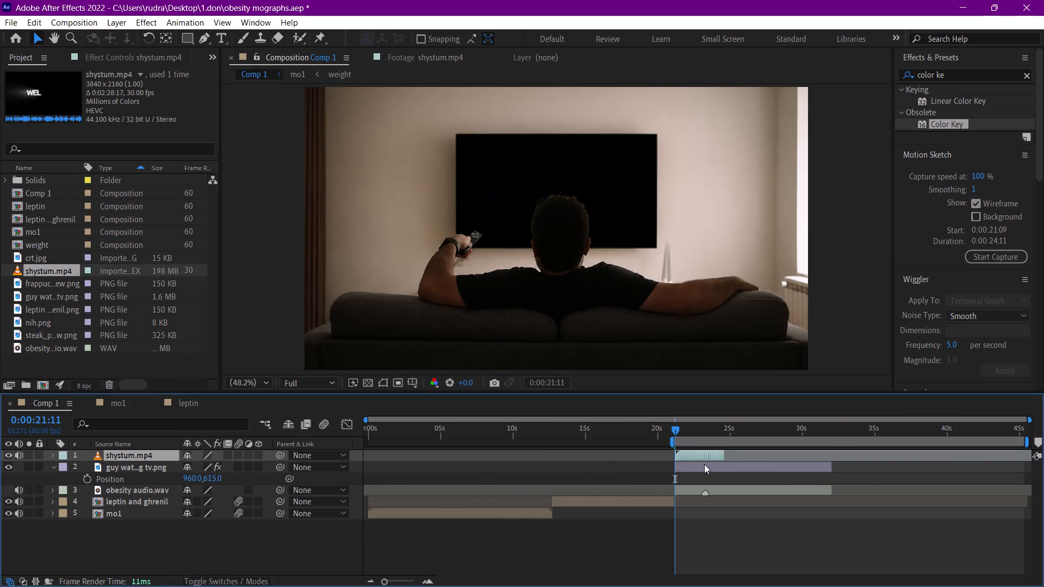
{"action": "left_click_drag", "start_coordinate": [704, 464], "coordinate": [704, 465]}
Place the shystum.mp4 layer directly below the guy watching tv layer and preview it from 0:00:21:11 to 0:00:21:45.
{"action": "left_click_drag", "start_coordinate": [138, 454], "coordinate": [140, 484]}
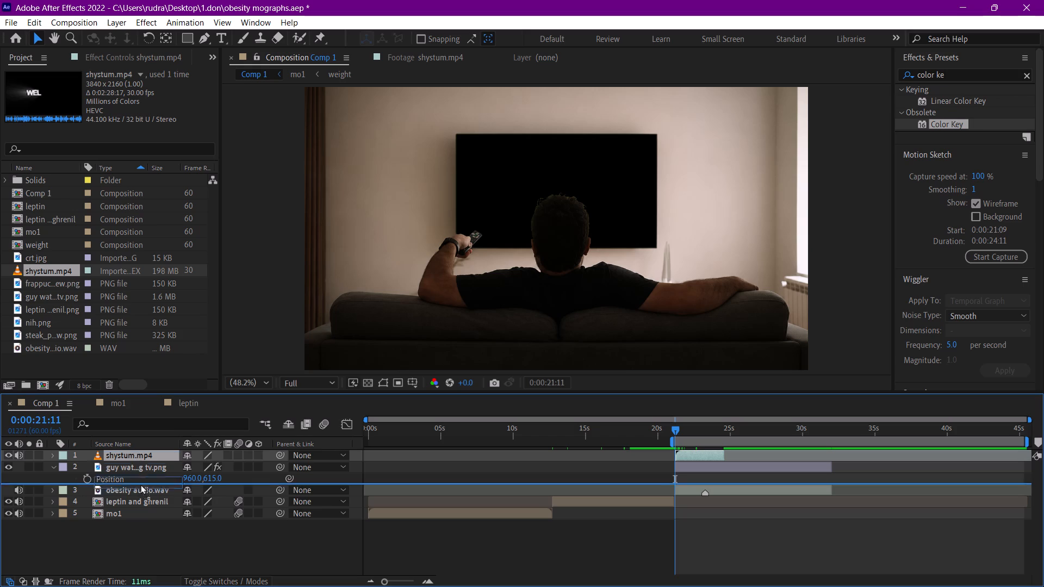
{"action": "left_click_drag", "start_coordinate": [140, 484], "coordinate": [139, 490]}
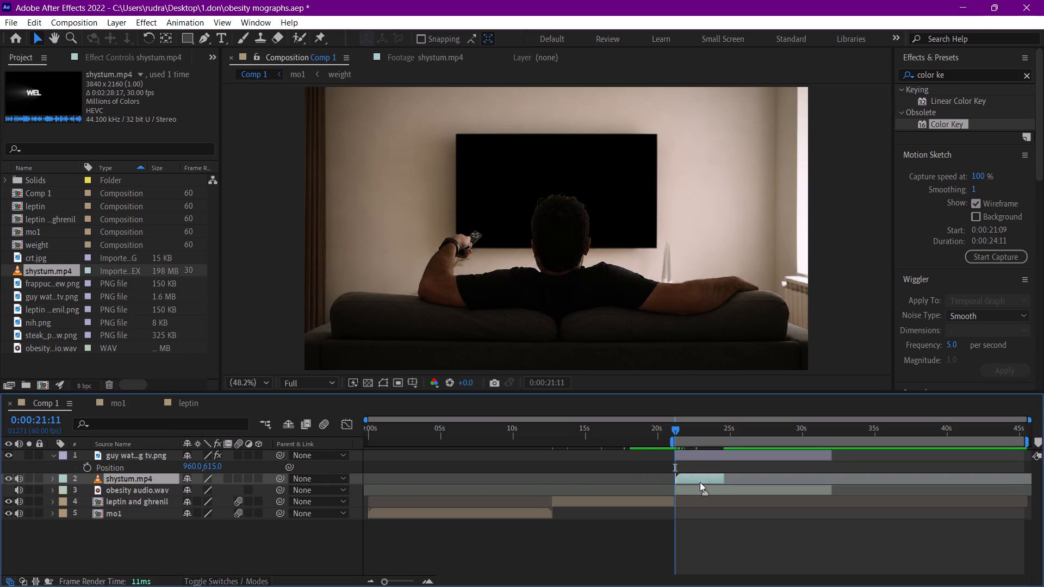
{"action": "left_click", "coordinate": [700, 482]}
{"action": "key", "text": "space"}
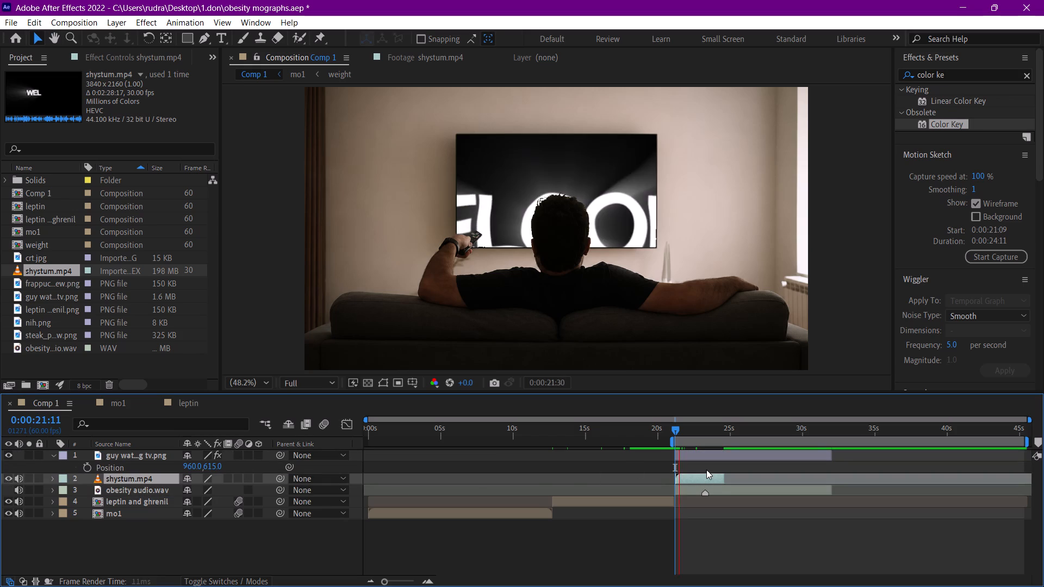
{"action": "key", "text": "space"}
Scale the shystum.mp4 layer down to 44% at 0:00:21:45.
{"action": "left_click", "coordinate": [702, 480]}
{"action": "key", "text": "s"}
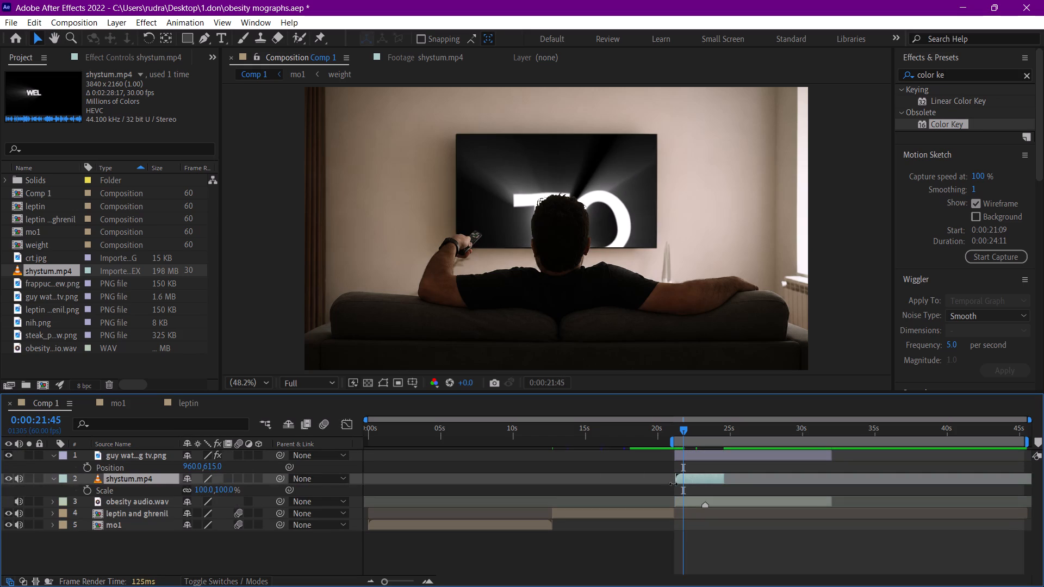
{"action": "left_click_drag", "start_coordinate": [200, 492], "coordinate": [161, 484]}
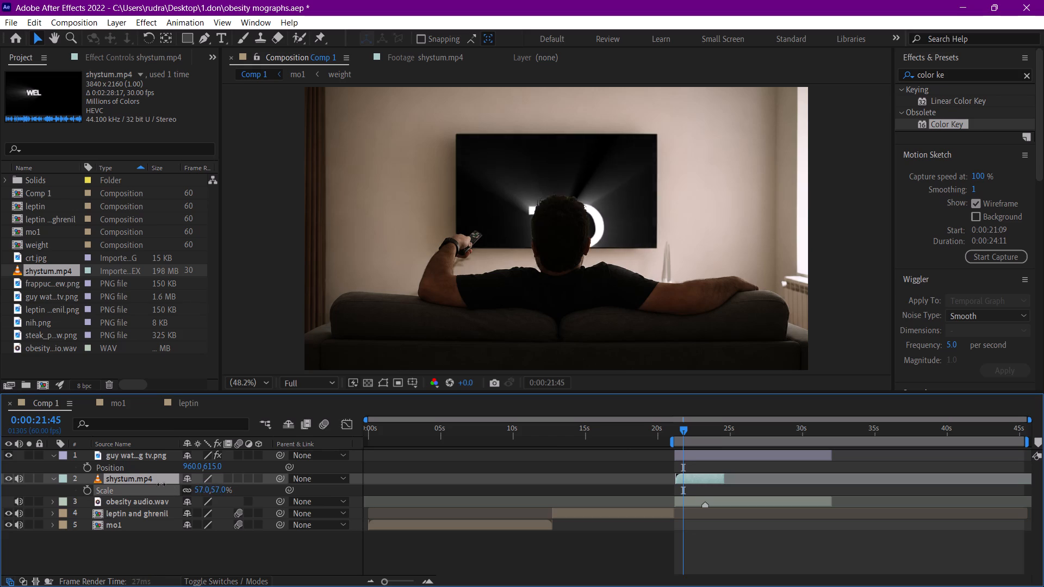
{"action": "left_click_drag", "start_coordinate": [161, 484], "coordinate": [151, 481]}
Reposition the shystum.mp4 layer to 946, 379 so its picture sits within the TV screen.
{"action": "left_click", "coordinate": [148, 478]}
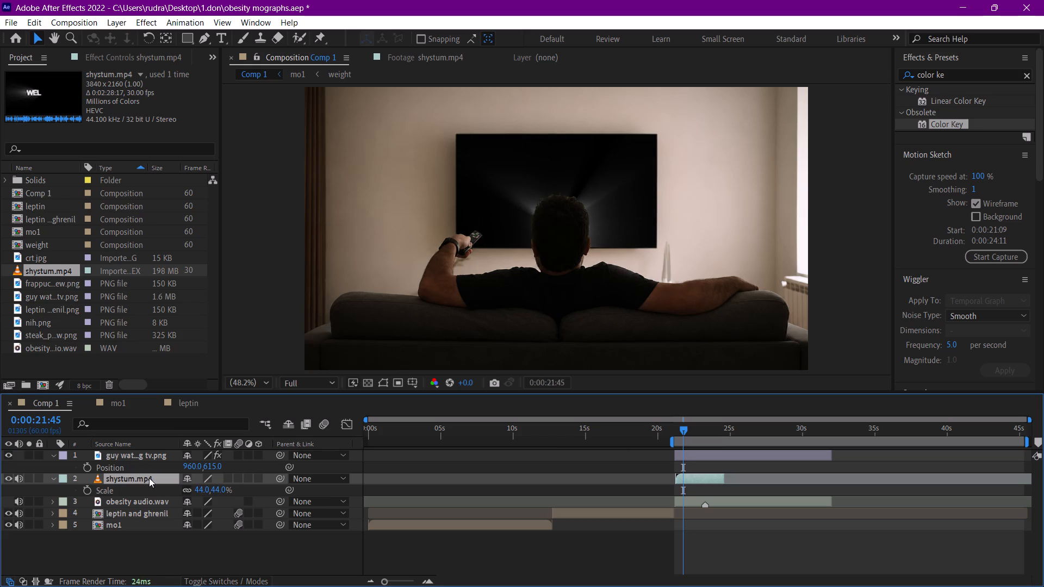
{"action": "key", "text": "p"}
{"action": "left_click_drag", "start_coordinate": [213, 489], "coordinate": [124, 466]}
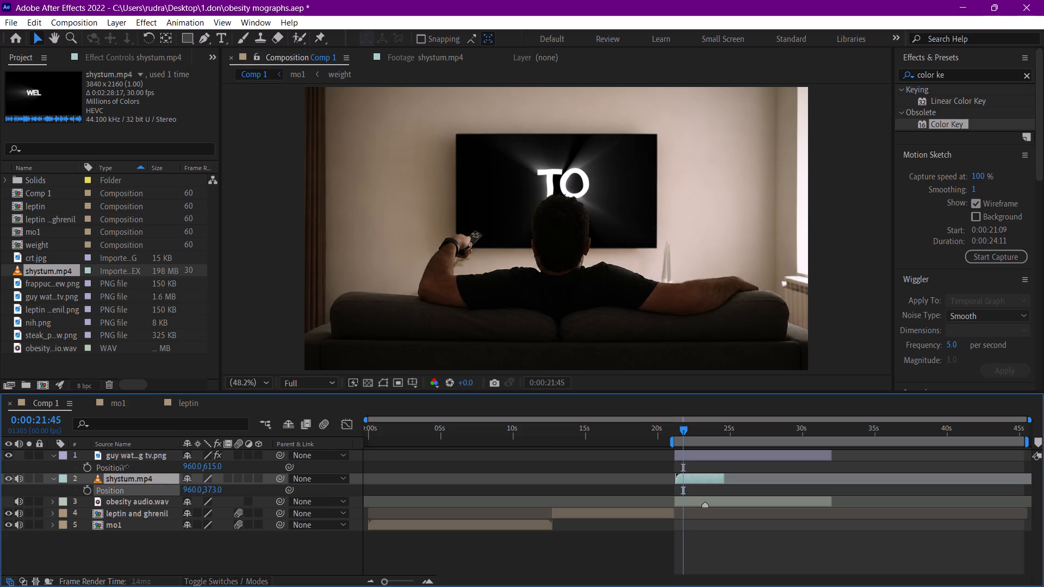
{"action": "left_click_drag", "start_coordinate": [124, 466], "coordinate": [126, 466]}
{"action": "left_click_drag", "start_coordinate": [187, 489], "coordinate": [139, 485]}
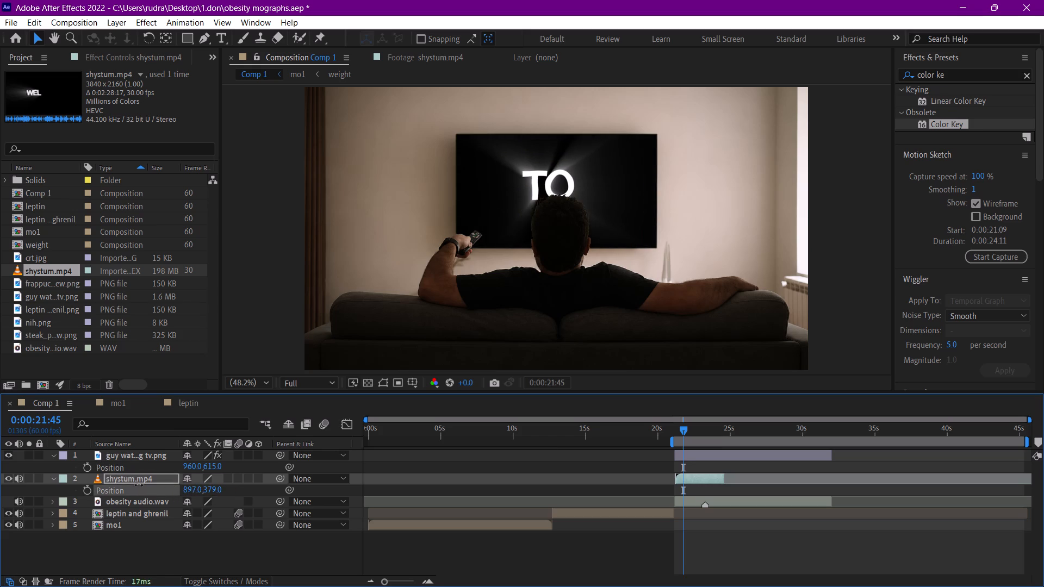
{"action": "left_click_drag", "start_coordinate": [139, 485], "coordinate": [173, 485]}
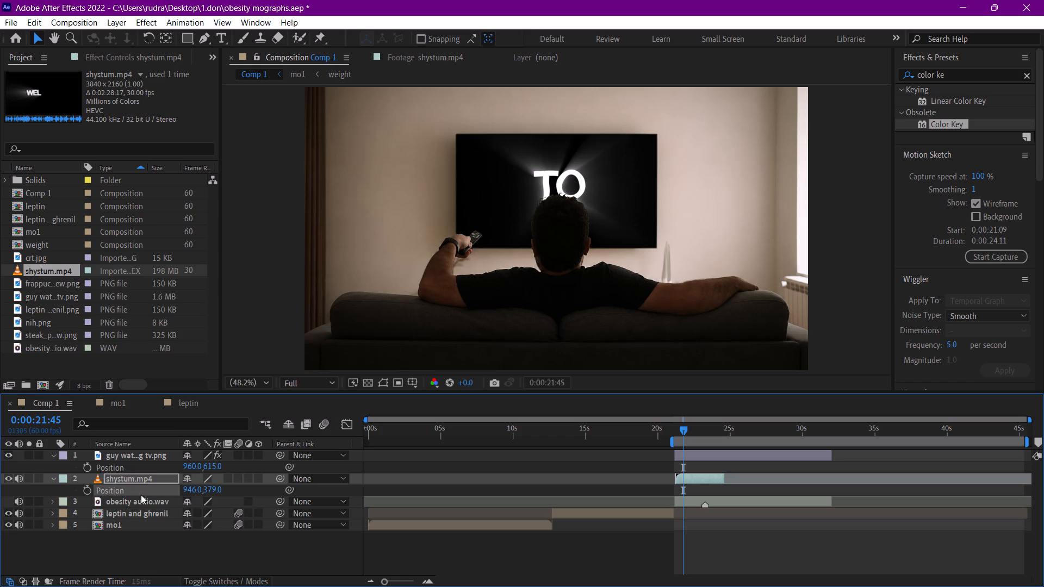
Undo the shystum.mp4 layer's last repositioning, then move it up from 960, 540 into the TV screen, keeping X at 960.
{"action": "left_click", "coordinate": [150, 476]}
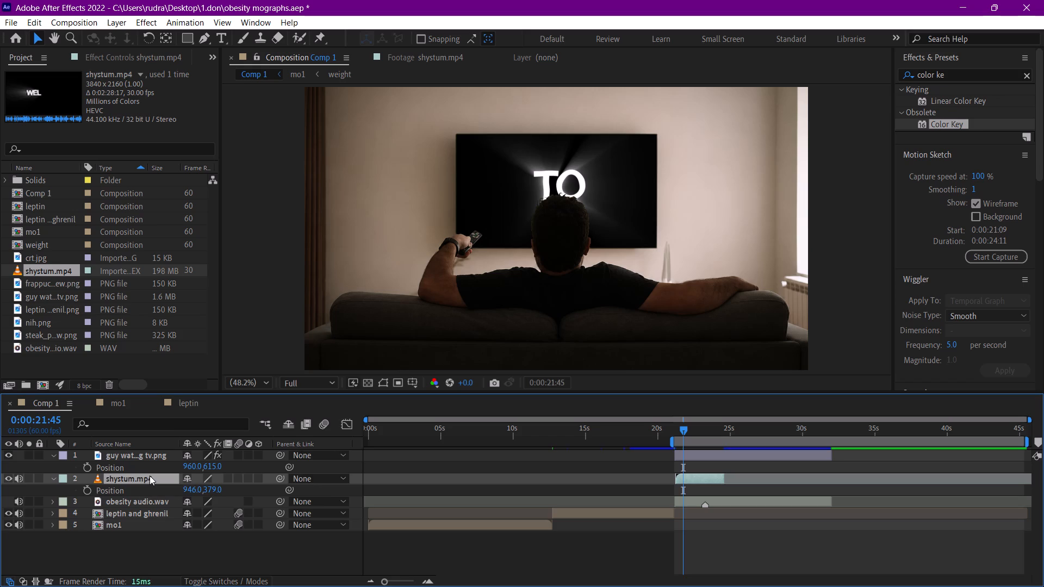
{"action": "type", "text": "78"}
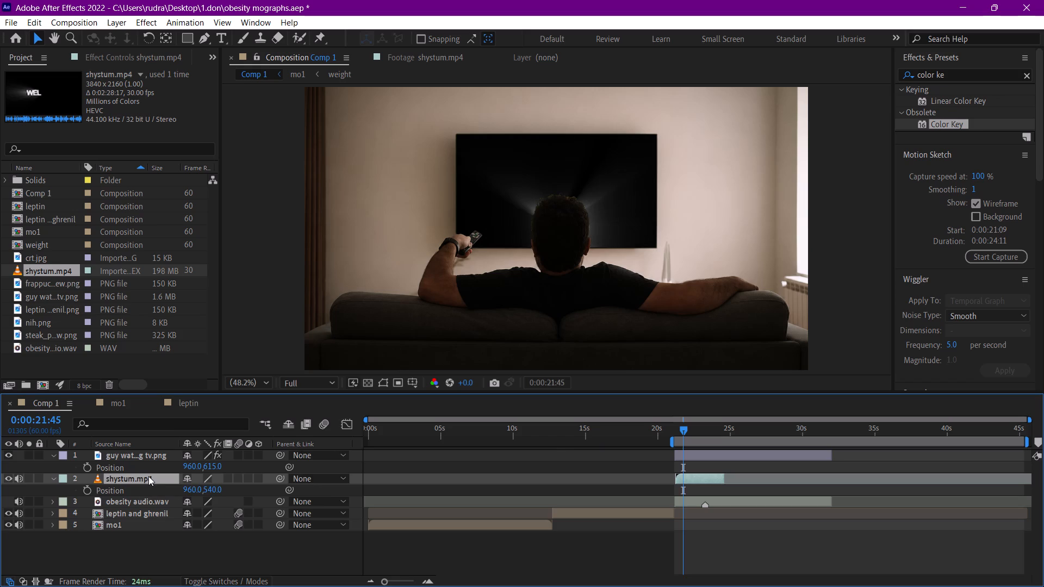
{"action": "left_click_drag", "start_coordinate": [212, 487], "coordinate": [120, 463]}
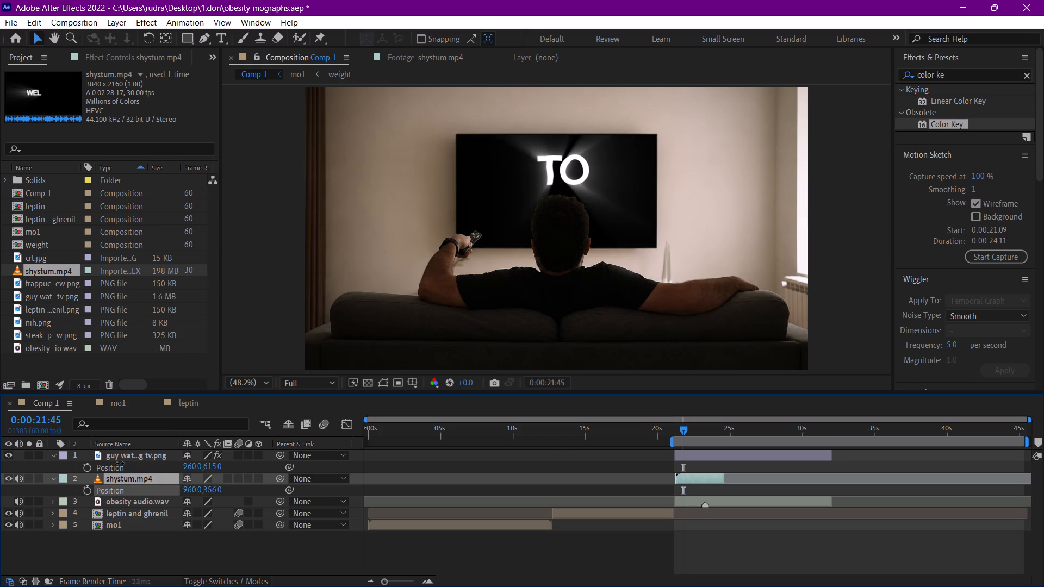
{"action": "left_click_drag", "start_coordinate": [120, 463], "coordinate": [146, 470]}
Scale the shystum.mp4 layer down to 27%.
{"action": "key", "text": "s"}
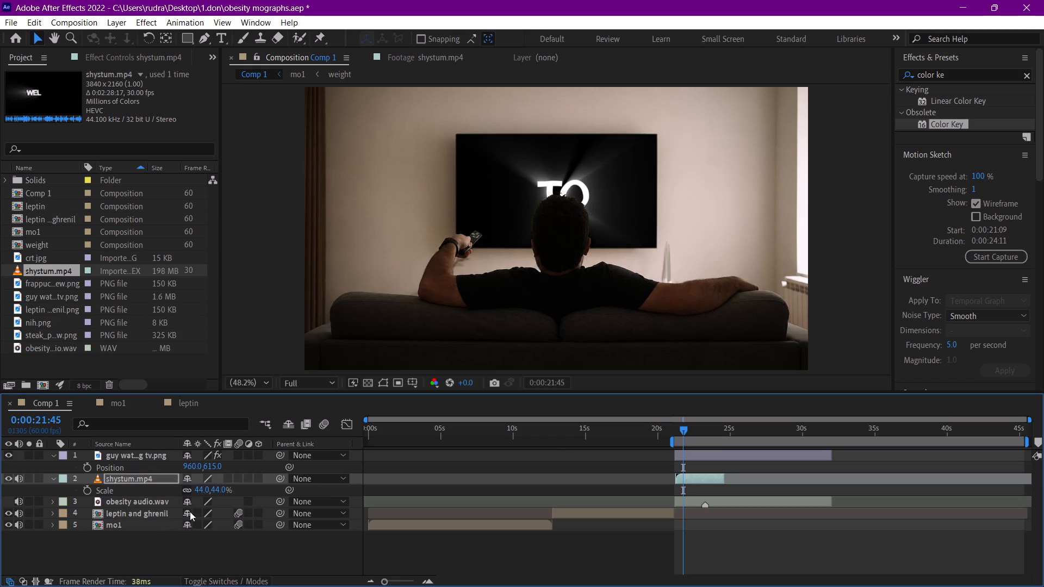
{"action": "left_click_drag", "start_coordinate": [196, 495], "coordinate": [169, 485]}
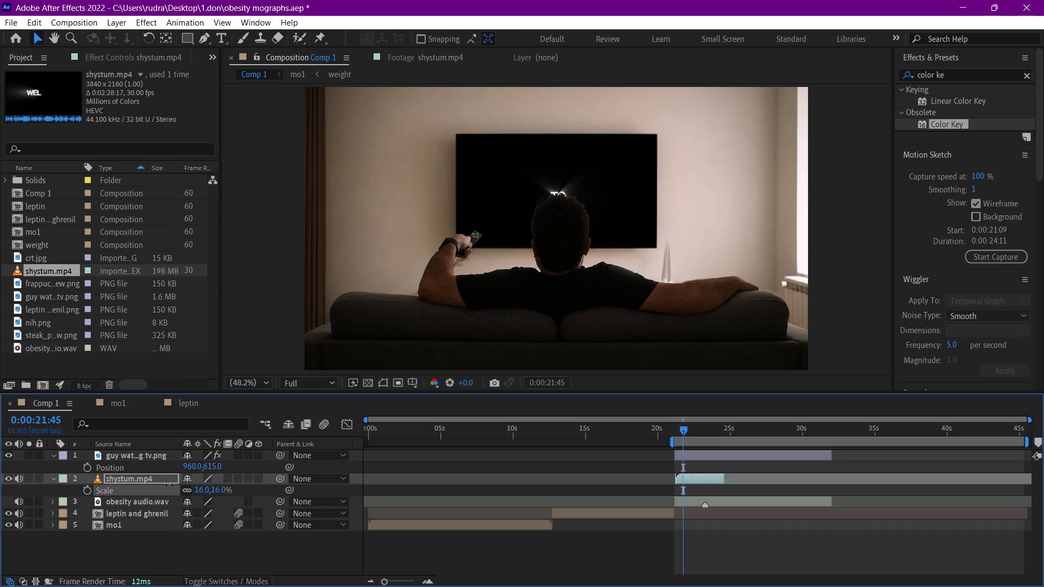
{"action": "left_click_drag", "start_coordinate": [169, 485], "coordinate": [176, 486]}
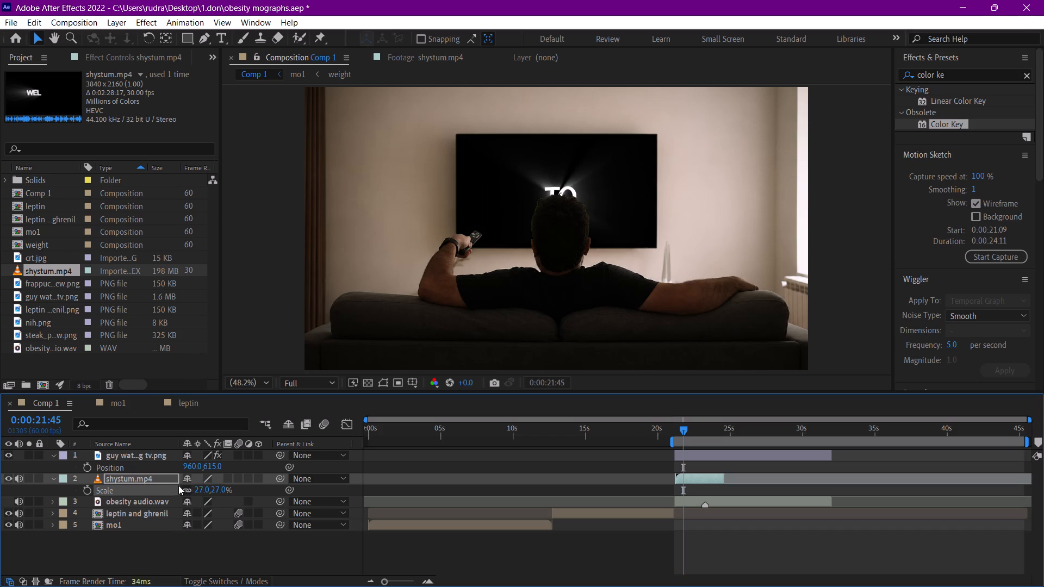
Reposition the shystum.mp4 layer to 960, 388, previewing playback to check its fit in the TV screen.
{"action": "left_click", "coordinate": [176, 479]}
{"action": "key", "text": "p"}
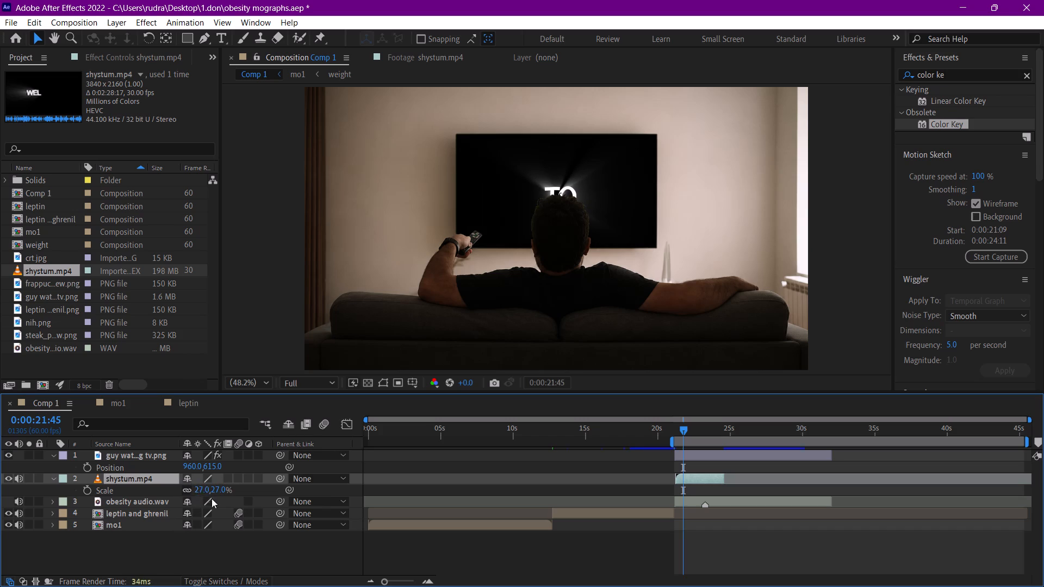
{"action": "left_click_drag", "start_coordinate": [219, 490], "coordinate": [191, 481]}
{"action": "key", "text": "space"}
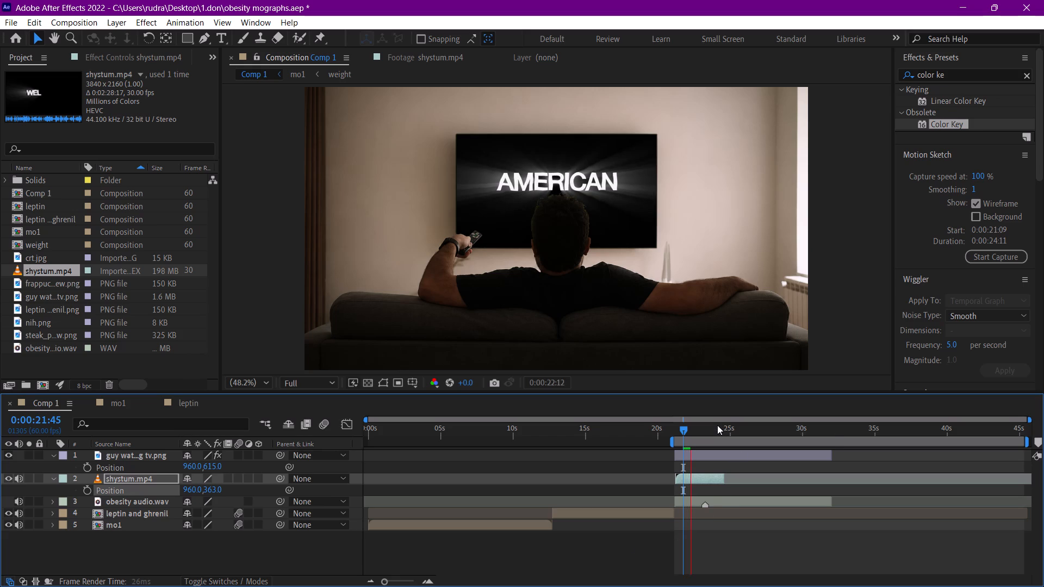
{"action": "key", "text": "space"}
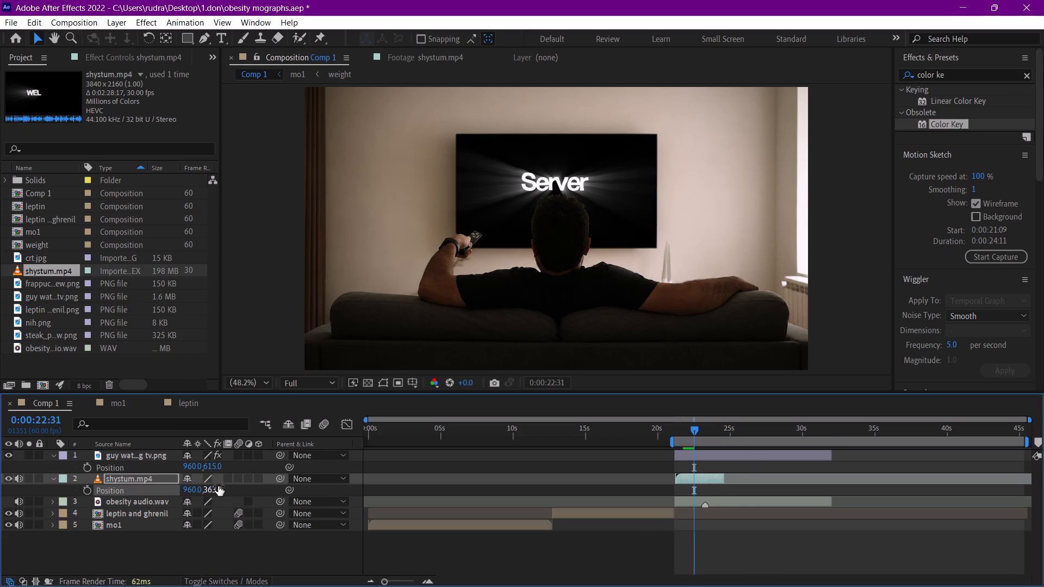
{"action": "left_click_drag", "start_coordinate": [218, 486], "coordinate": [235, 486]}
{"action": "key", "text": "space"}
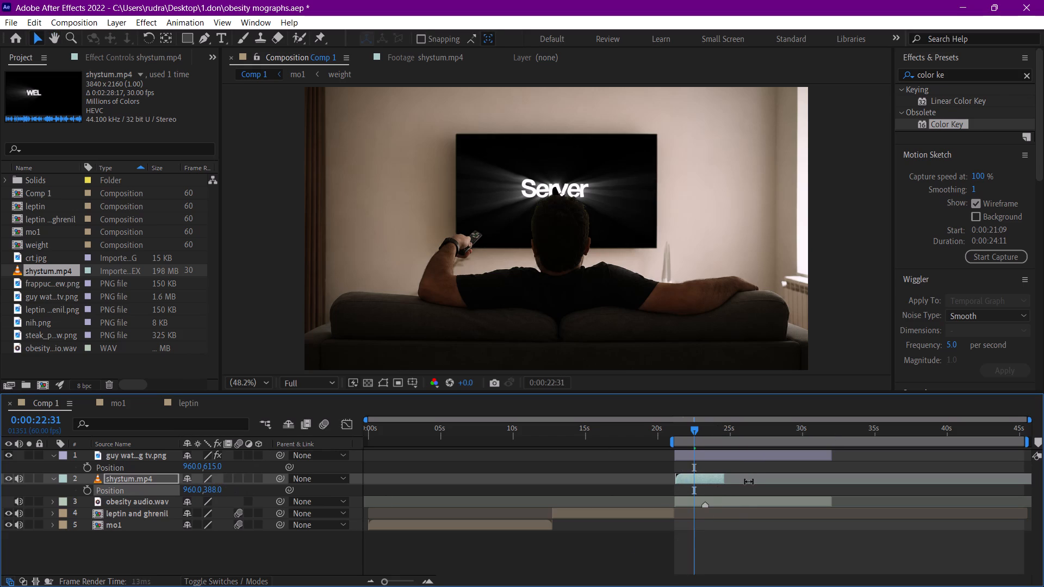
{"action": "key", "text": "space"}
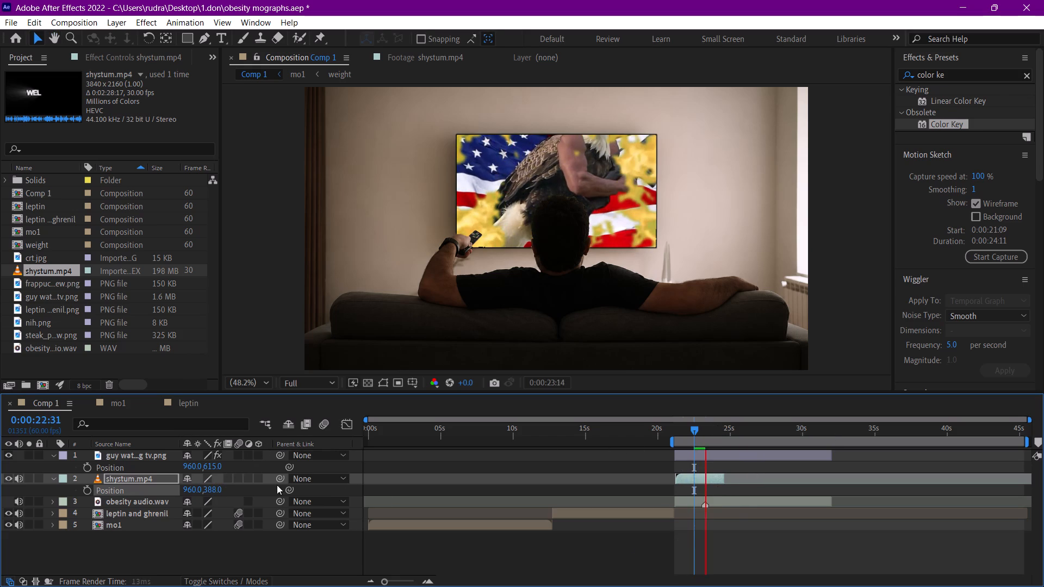
Scale the shystum.mp4 layer down to 20% at 0:00:23:17.
{"action": "left_click", "coordinate": [149, 479]}
{"action": "key", "text": "s"}
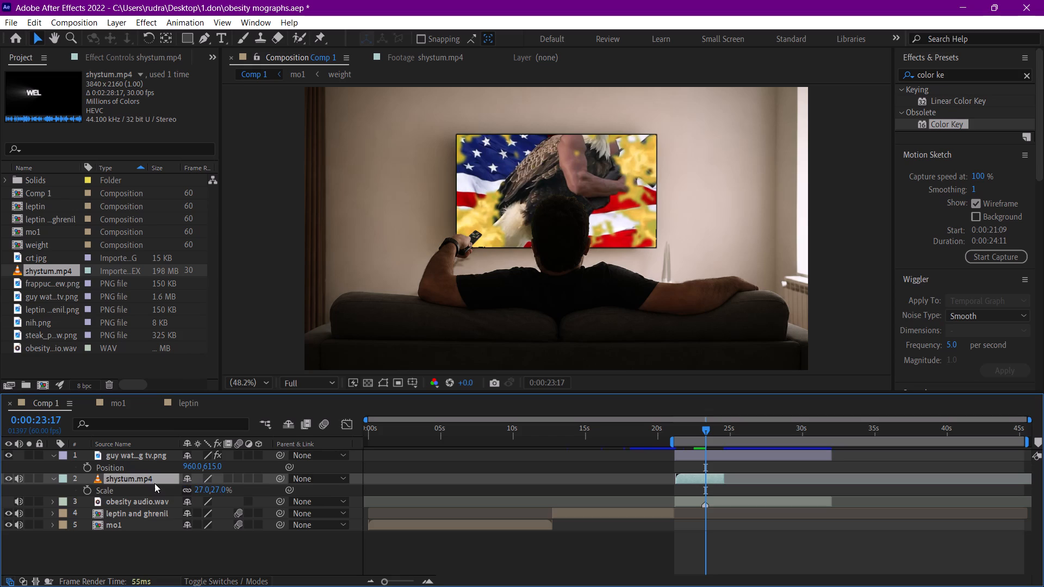
{"action": "left_click", "coordinate": [200, 490]}
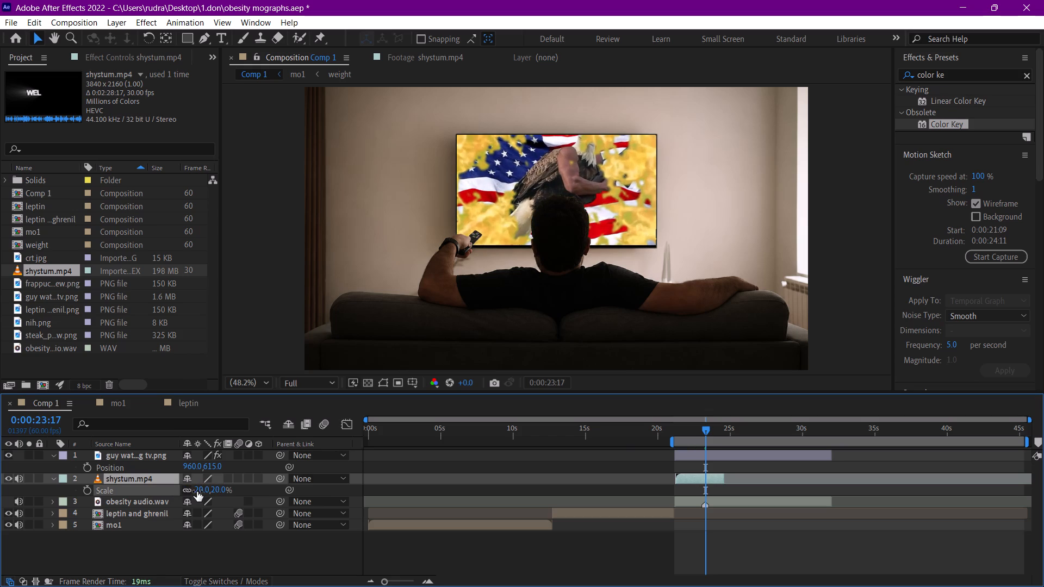
Move the shystum.mp4 layer to 960, 397 so it fills the TV screen, and preview the segment from 0:00:20:57.
{"action": "left_click", "coordinate": [169, 476]}
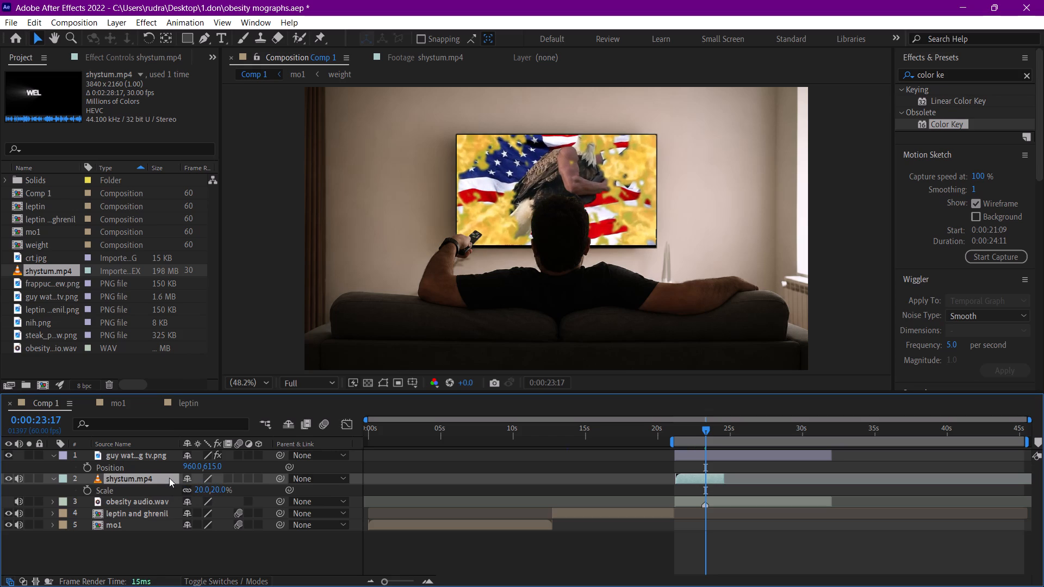
{"action": "key", "text": "p"}
{"action": "left_click_drag", "start_coordinate": [209, 490], "coordinate": [215, 490]}
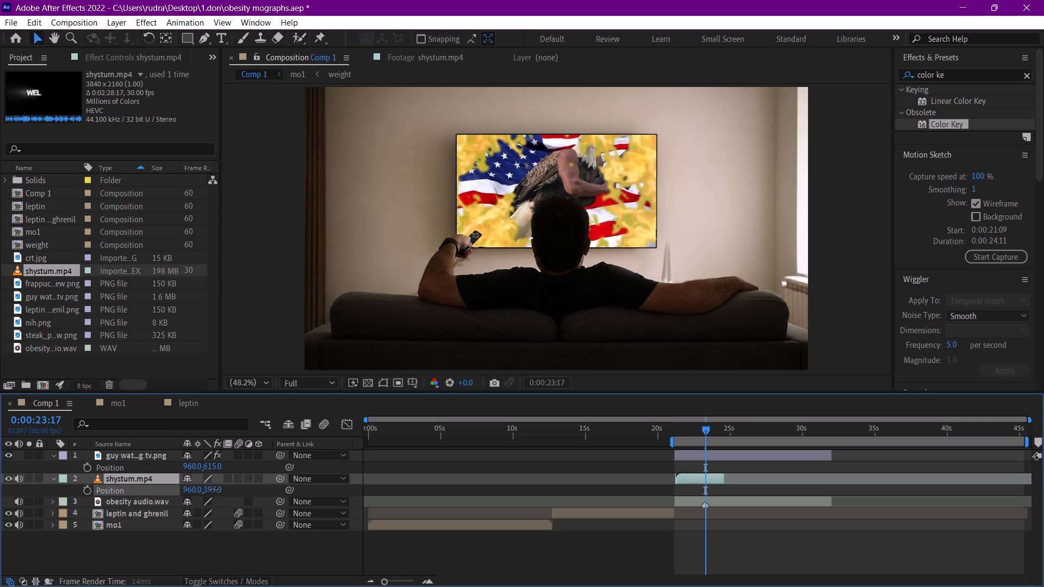
{"action": "left_click_drag", "start_coordinate": [215, 490], "coordinate": [216, 489]}
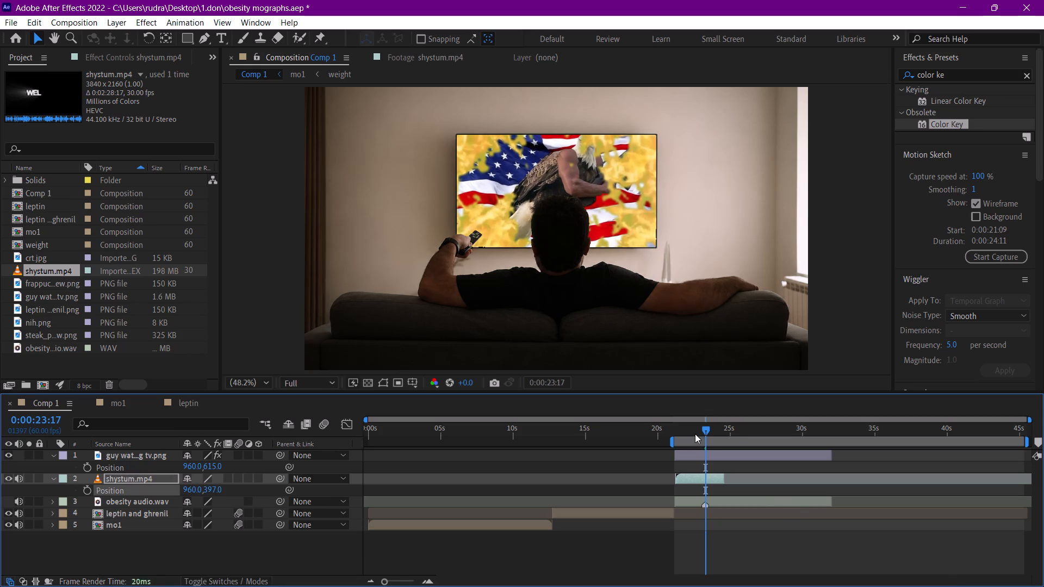
{"action": "left_click_drag", "start_coordinate": [695, 434], "coordinate": [672, 428]}
{"action": "key", "text": "space"}
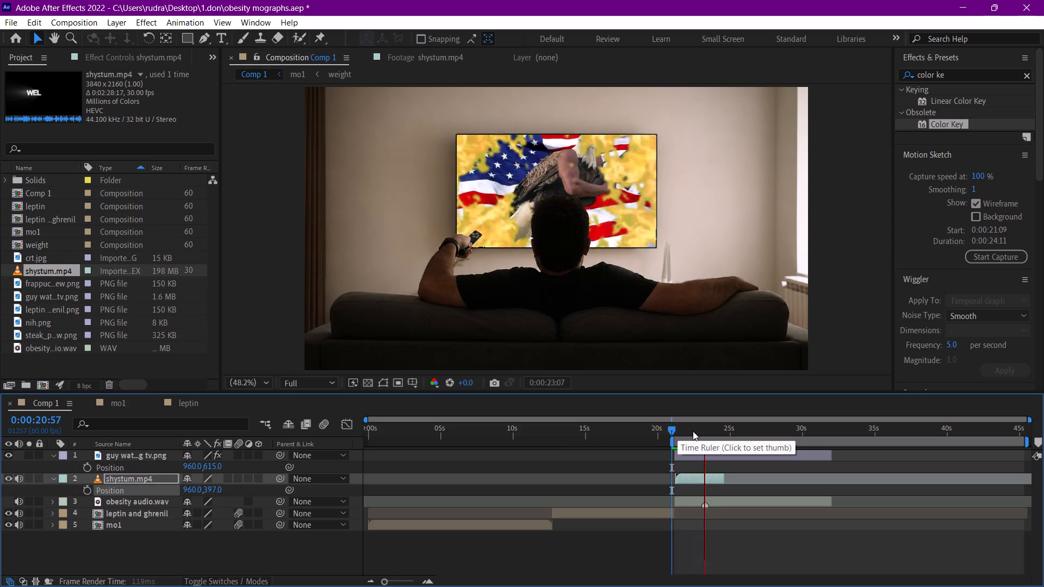
{"action": "key", "text": "space"}
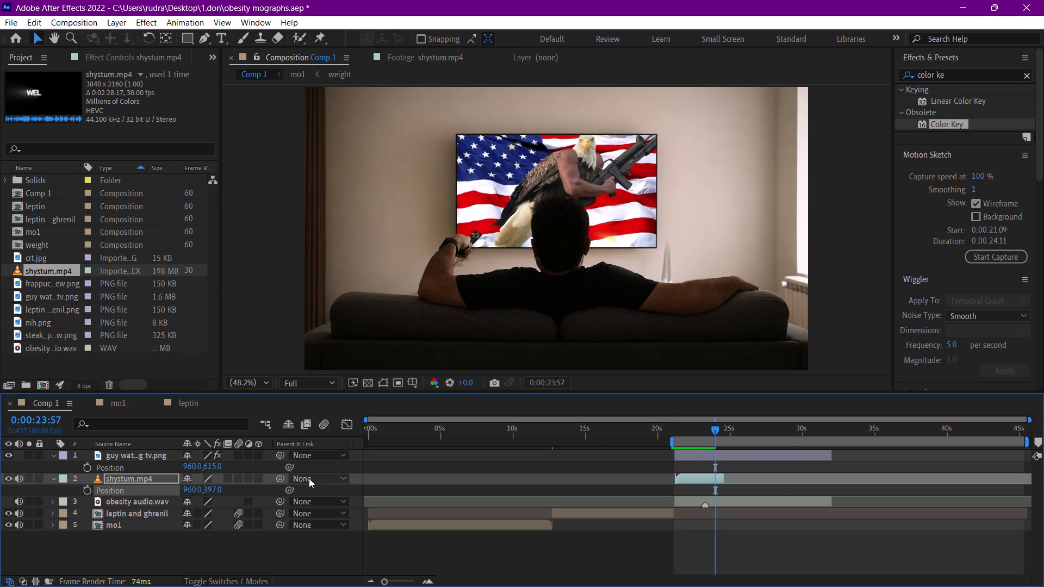
Show the shystum.mp4 layer's scale property and save the project.
{"action": "left_click", "coordinate": [168, 478]}
{"action": "key", "text": "s"}
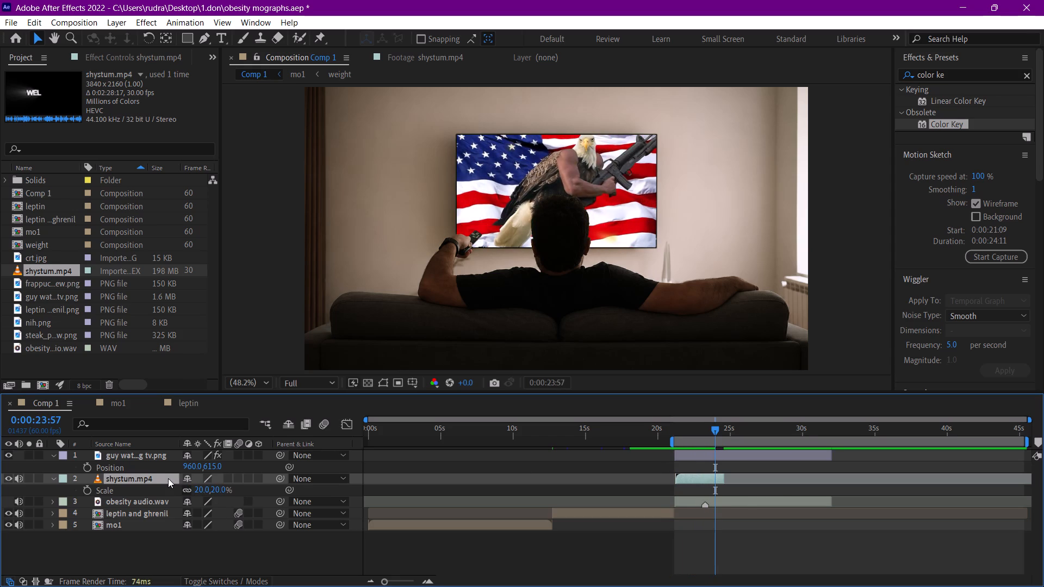
{"action": "key", "text": "ctrl+s"}
Switch to Chrome and check the progress of the Baby Shark video download on the SnapYT page.
{"action": "left_click", "coordinate": [682, 571]}
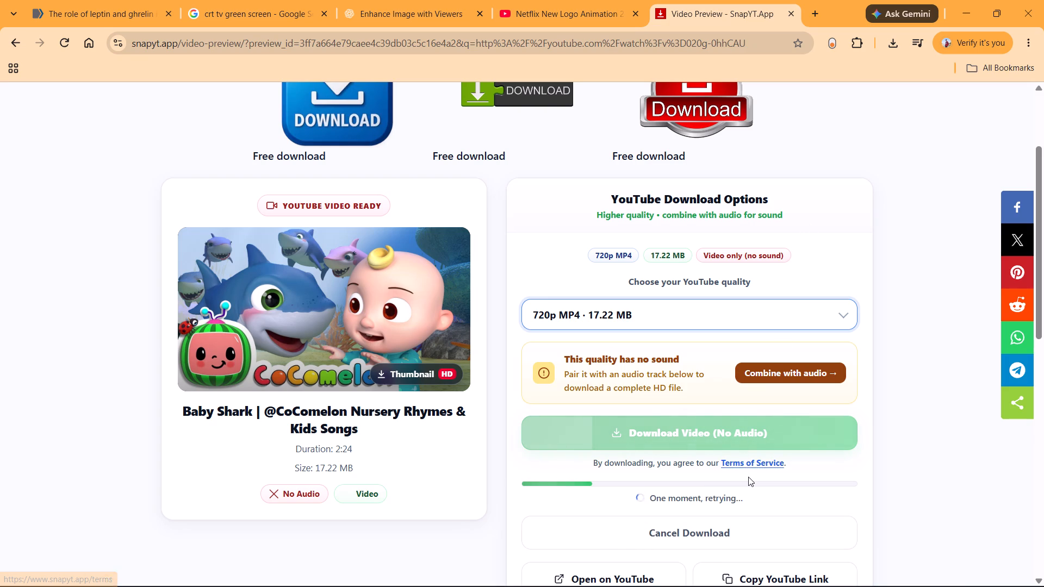
{"action": "scroll", "coordinate": [843, 459], "scroll_direction": "down", "scroll_amount": 1}
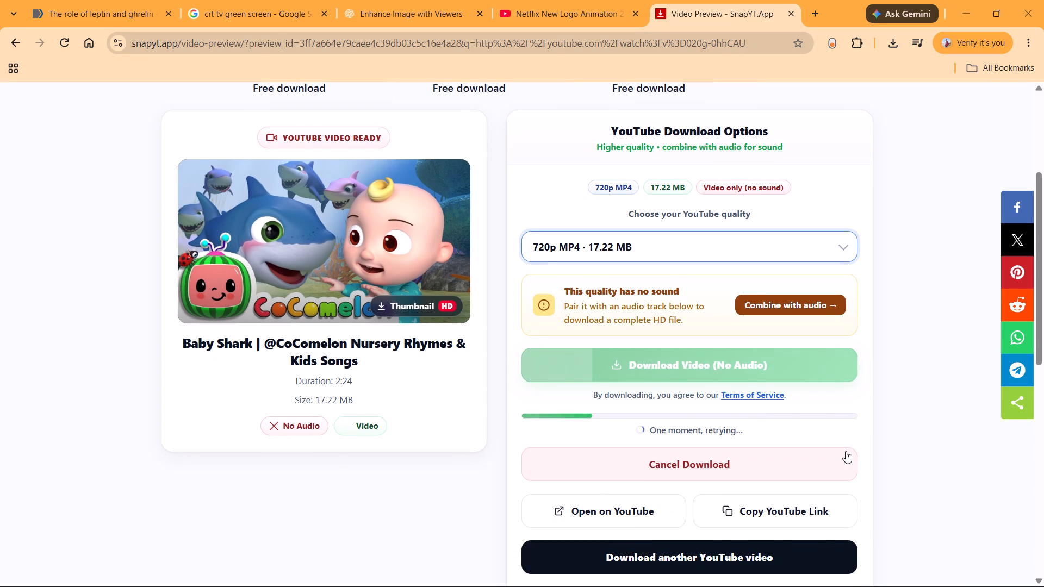
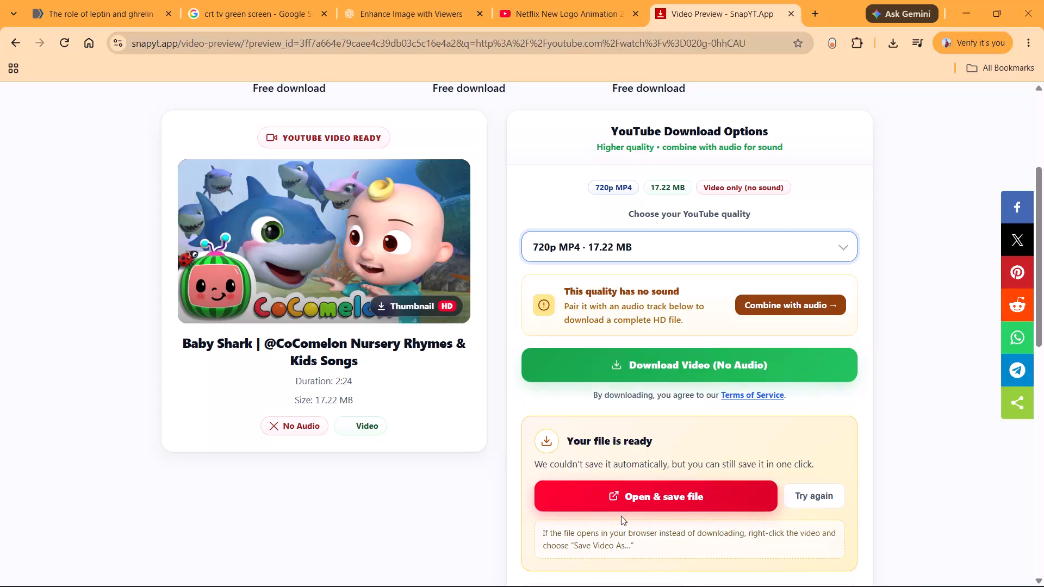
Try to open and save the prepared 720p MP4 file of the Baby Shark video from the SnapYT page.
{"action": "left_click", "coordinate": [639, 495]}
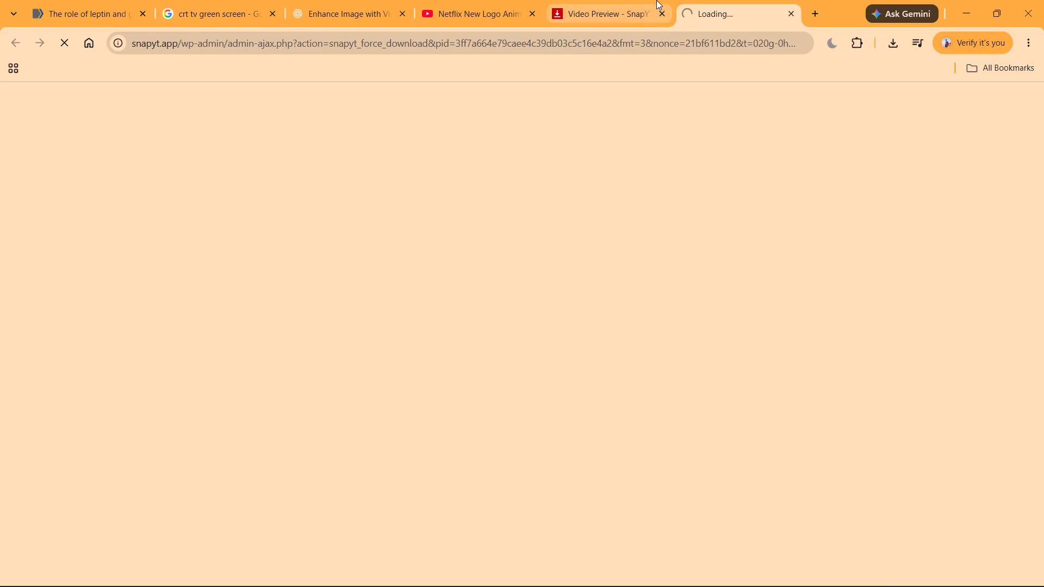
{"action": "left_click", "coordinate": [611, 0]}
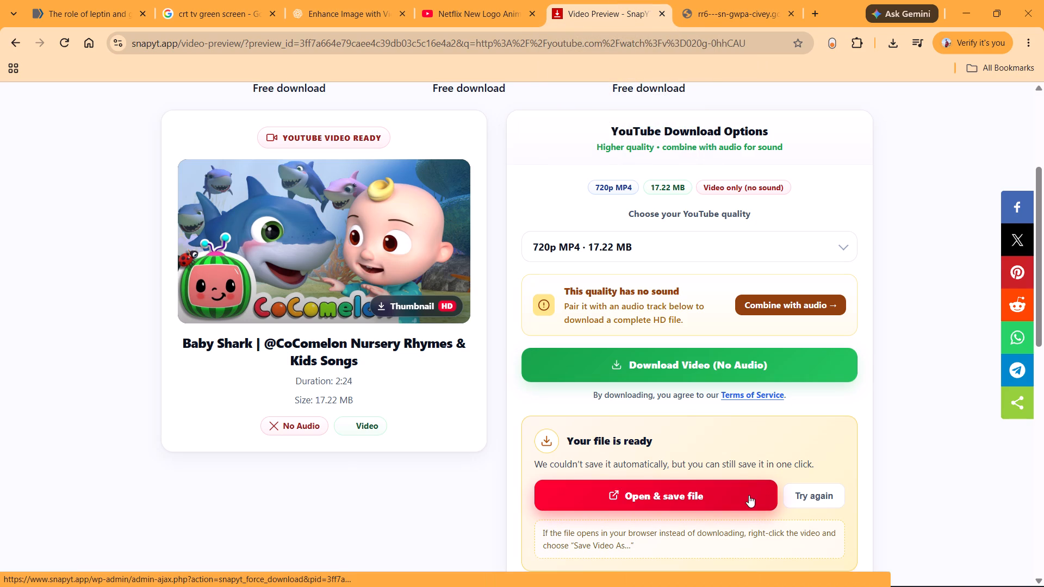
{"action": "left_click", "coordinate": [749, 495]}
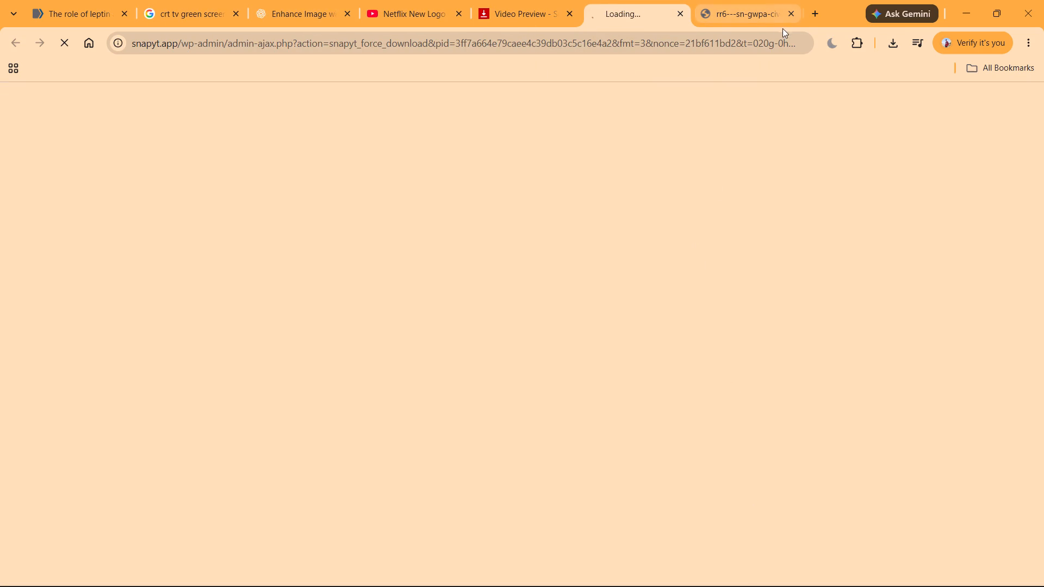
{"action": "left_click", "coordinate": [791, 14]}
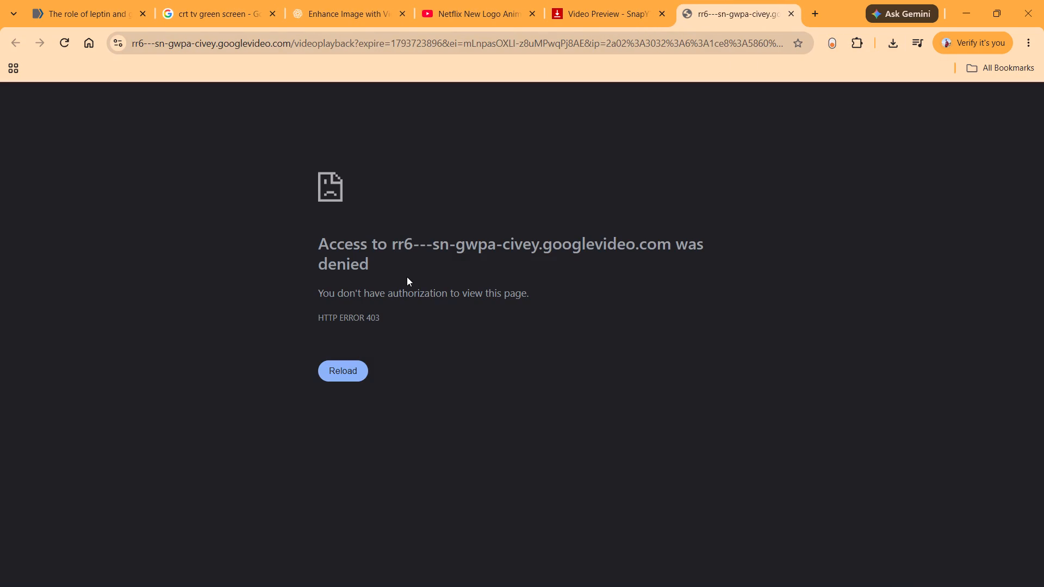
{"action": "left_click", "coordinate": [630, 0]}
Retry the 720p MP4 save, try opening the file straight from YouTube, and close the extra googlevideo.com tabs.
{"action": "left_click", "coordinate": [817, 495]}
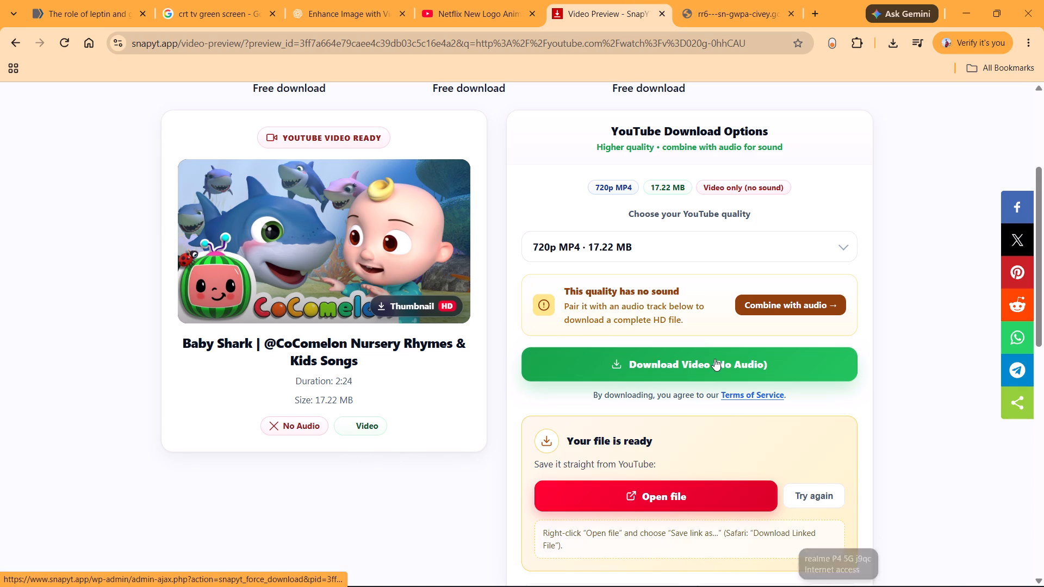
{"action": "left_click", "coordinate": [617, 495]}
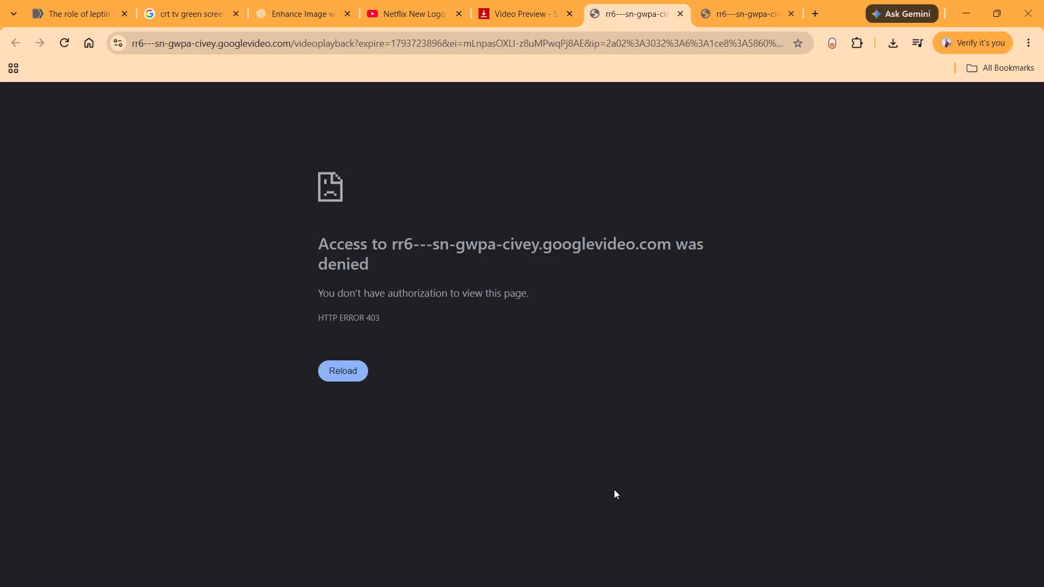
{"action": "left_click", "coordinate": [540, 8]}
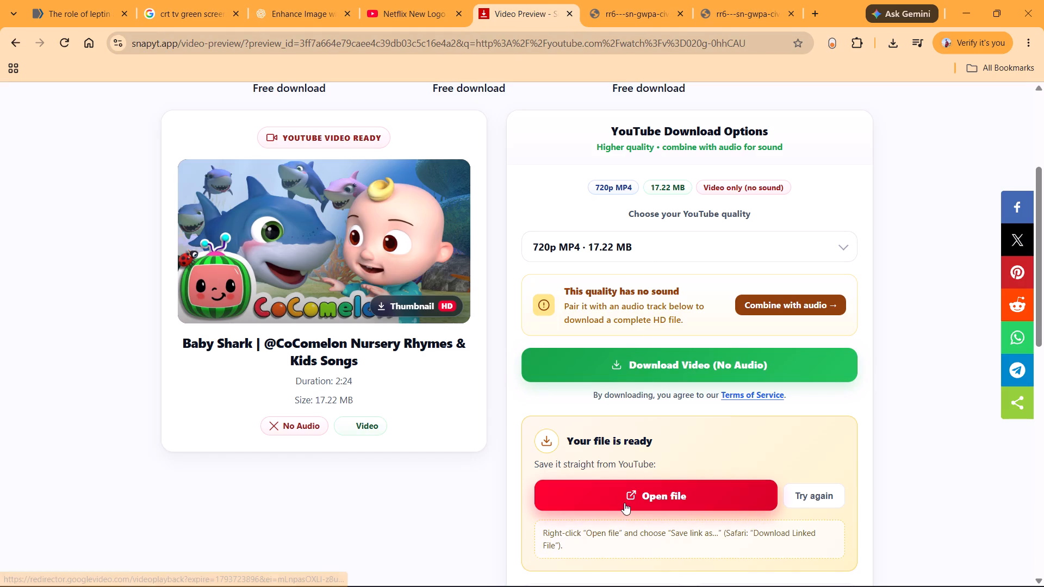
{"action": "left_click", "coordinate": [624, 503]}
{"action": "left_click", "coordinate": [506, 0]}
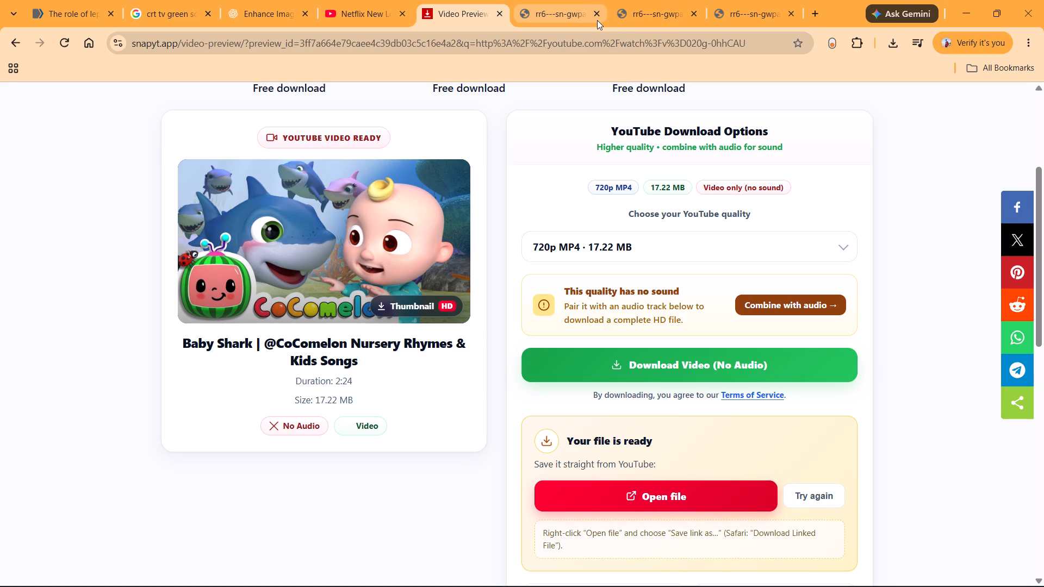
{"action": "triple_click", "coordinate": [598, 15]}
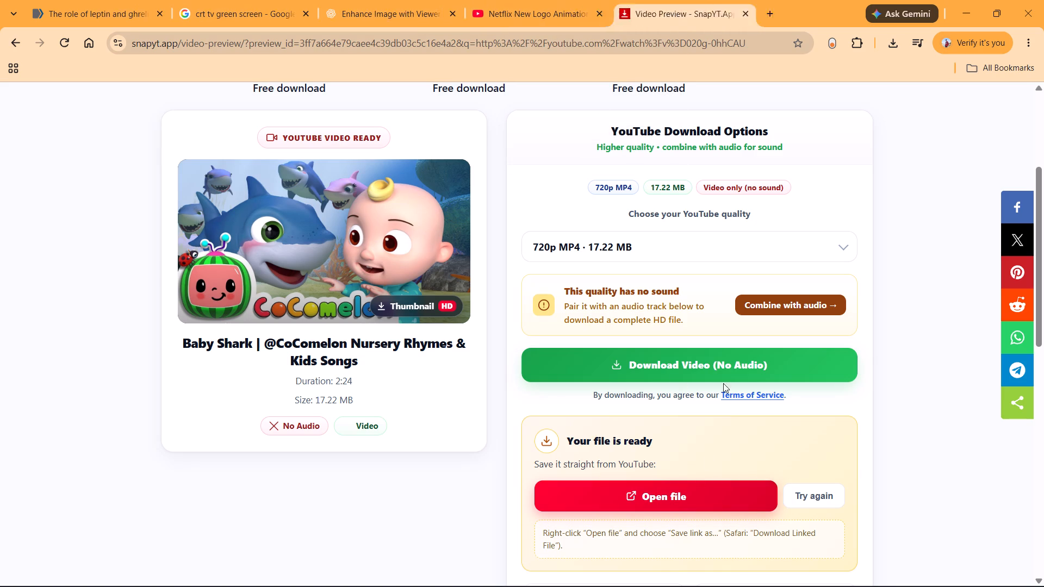
Choose the recommended 360p MP4 quality with video and audio for Baby Shark and start its download.
{"action": "scroll", "coordinate": [712, 298], "scroll_direction": "up", "scroll_amount": 2}
{"action": "left_click", "coordinate": [611, 385]}
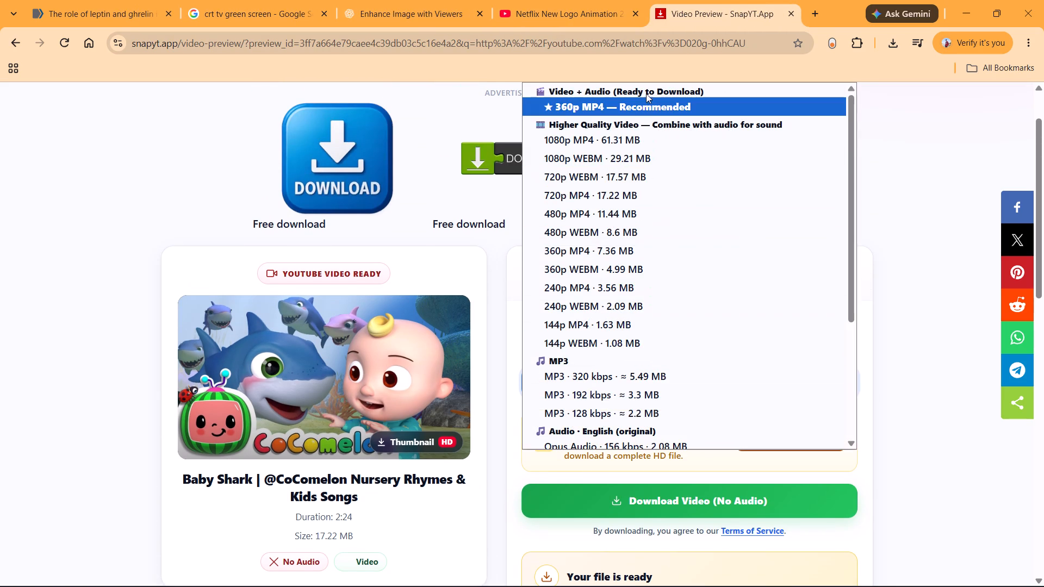
{"action": "left_click", "coordinate": [647, 104]}
{"action": "left_click", "coordinate": [650, 423]}
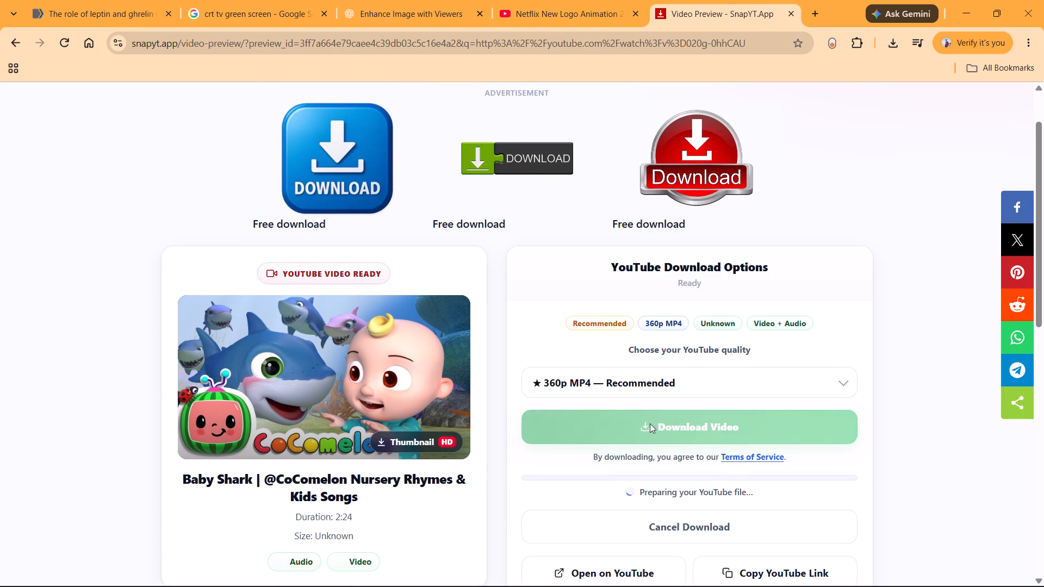
{"action": "scroll", "coordinate": [726, 477], "scroll_direction": "down", "scroll_amount": 1}
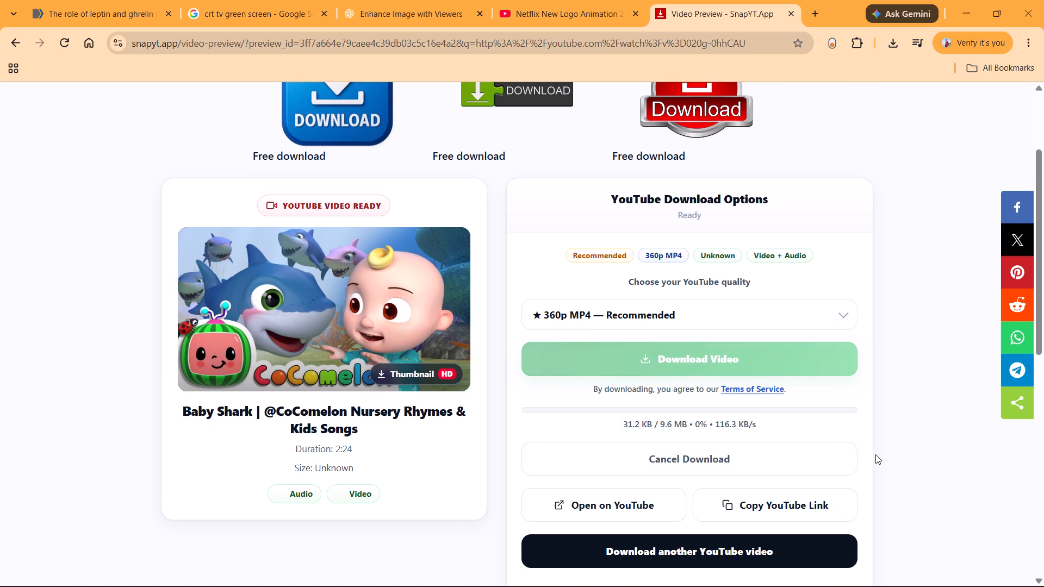
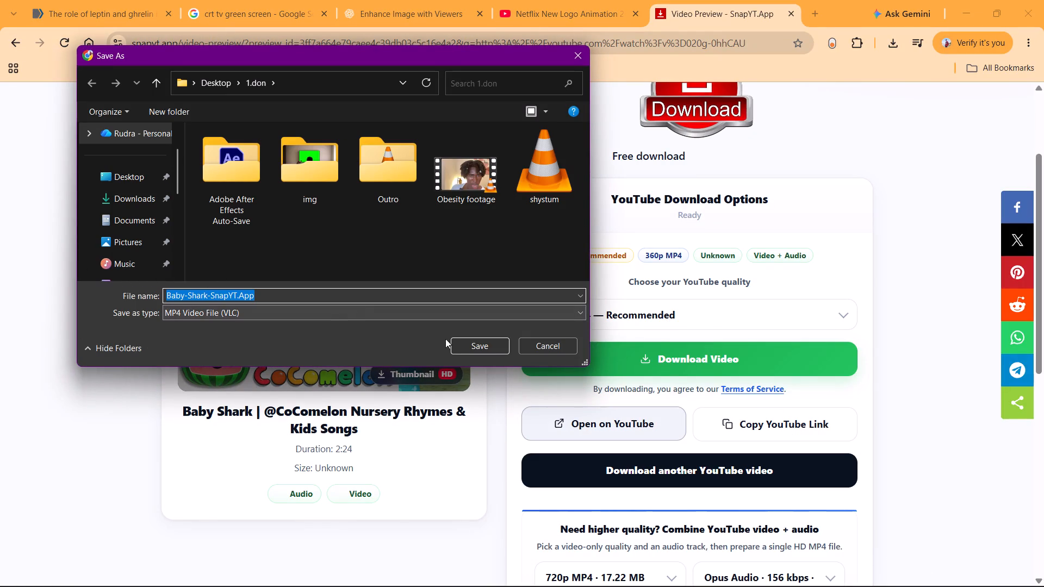
Save the Baby Shark video in the 1.don folder.
{"action": "left_click", "coordinate": [461, 345]}
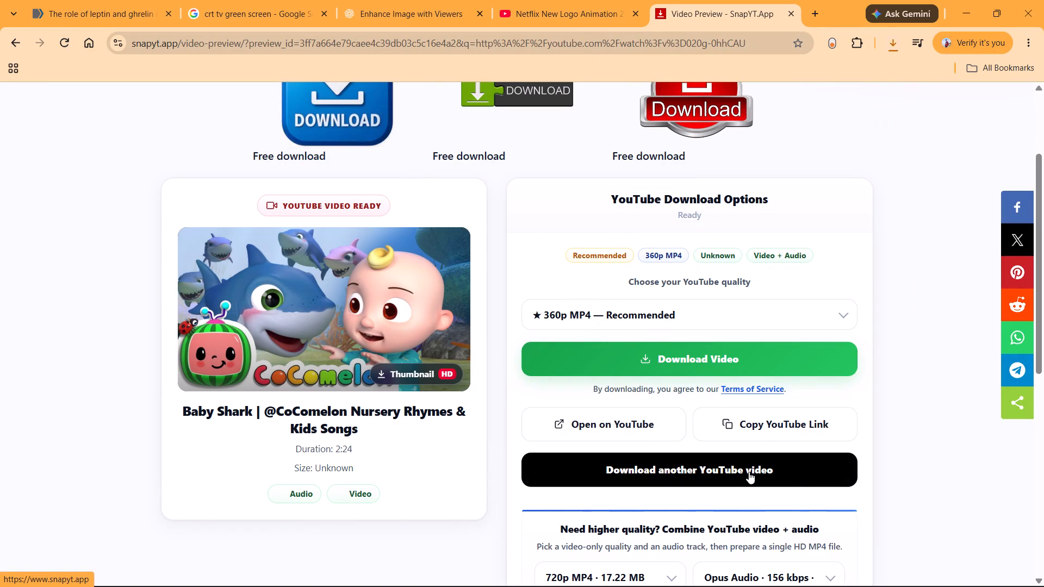
Start another SnapYT download using the copied YouTube link for Netflix New Logo Animation 2019.
{"action": "left_click", "coordinate": [749, 472]}
{"action": "left_click", "coordinate": [496, 263]}
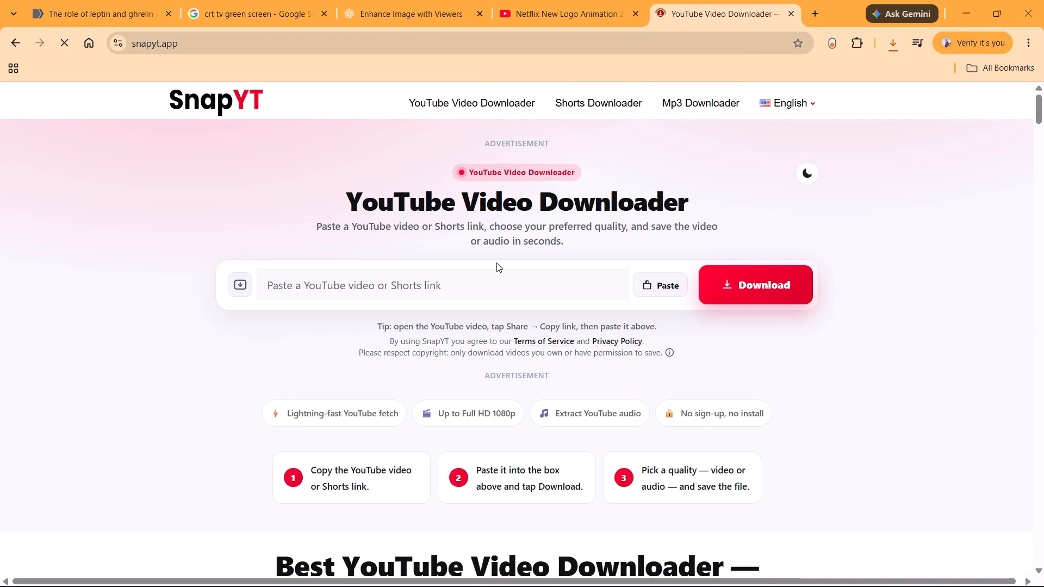
{"action": "left_click", "coordinate": [416, 406]}
{"action": "key", "text": "ctrl+v"}
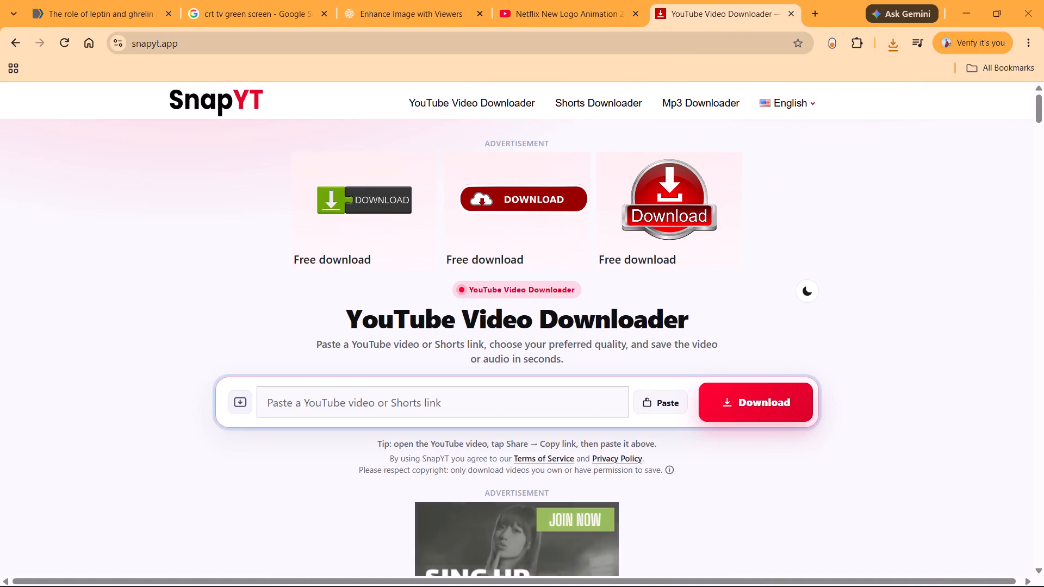
{"action": "scroll", "coordinate": [770, 376], "scroll_direction": "down", "scroll_amount": 3}
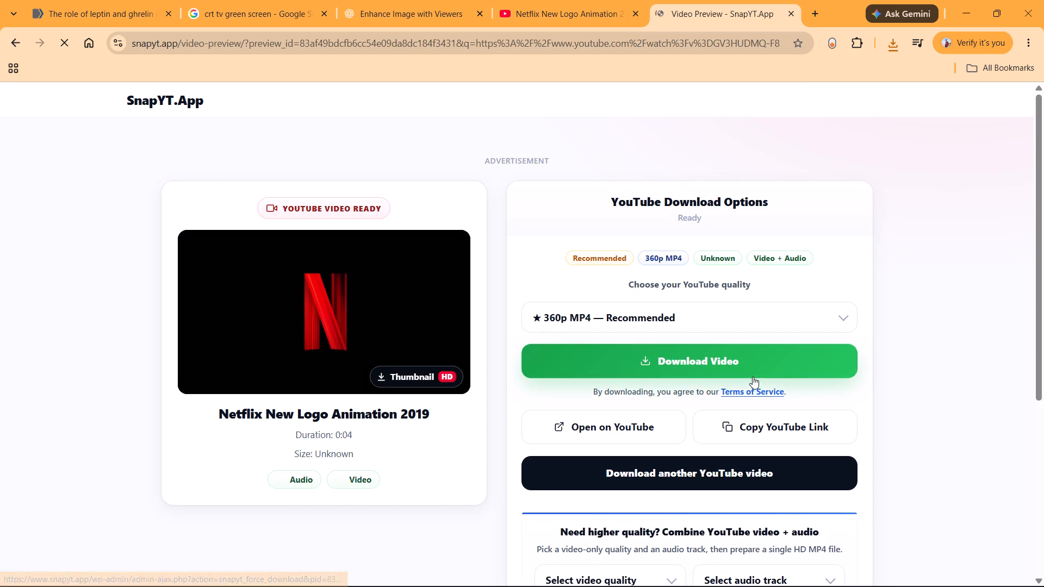
{"action": "left_click", "coordinate": [703, 491]}
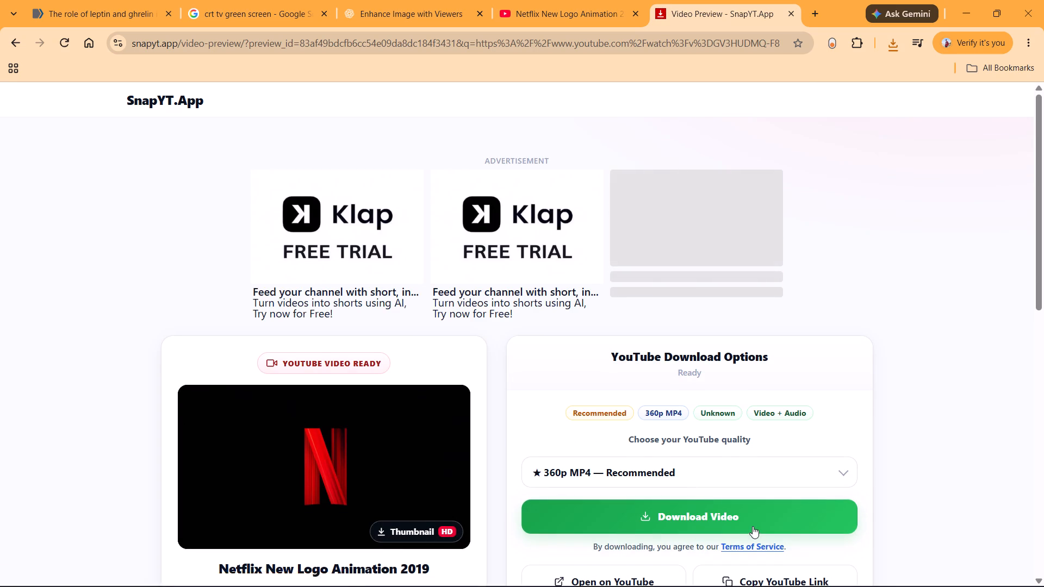
Download the Netflix logo video as the recommended 360p MP4, save it in the 1.don folder, and return to After Effects.
{"action": "scroll", "coordinate": [753, 526], "scroll_direction": "down", "scroll_amount": 3}
{"action": "left_click", "coordinate": [746, 264]}
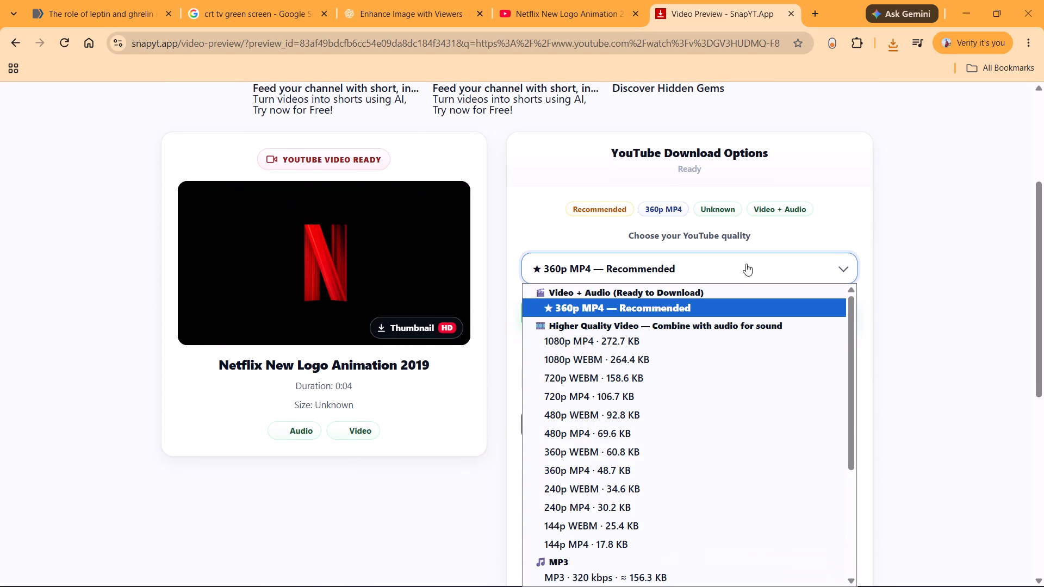
{"action": "left_click", "coordinate": [746, 264]}
{"action": "left_click", "coordinate": [717, 319]}
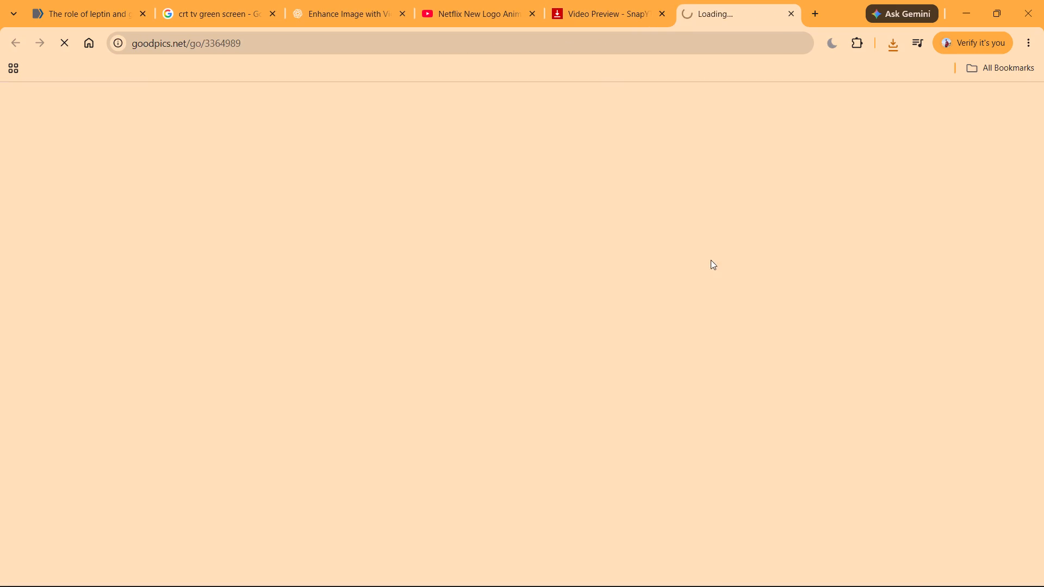
{"action": "left_click", "coordinate": [626, 0]}
{"action": "left_click", "coordinate": [790, 16]}
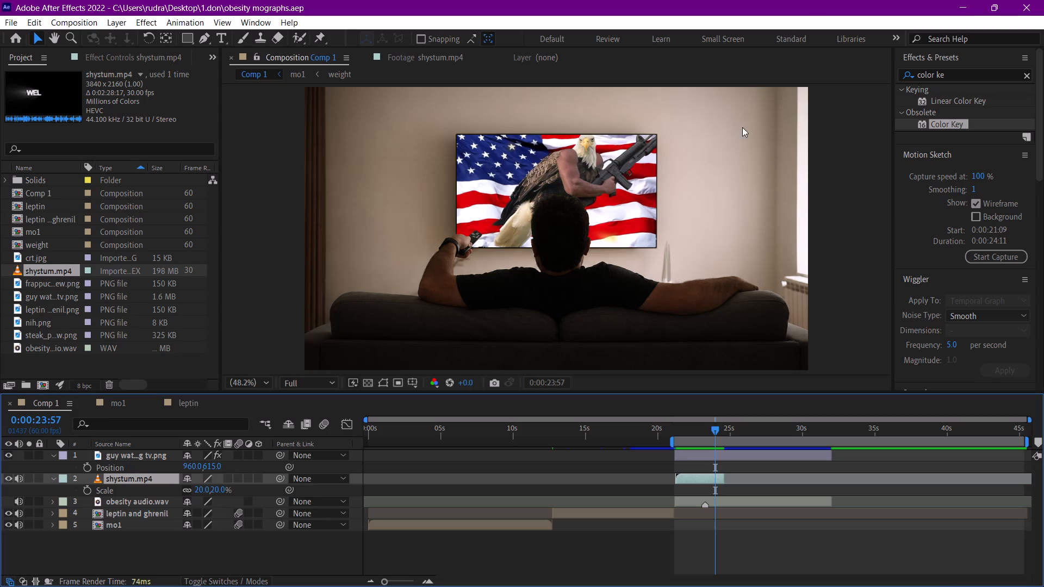
{"action": "left_click", "coordinate": [675, 570]}
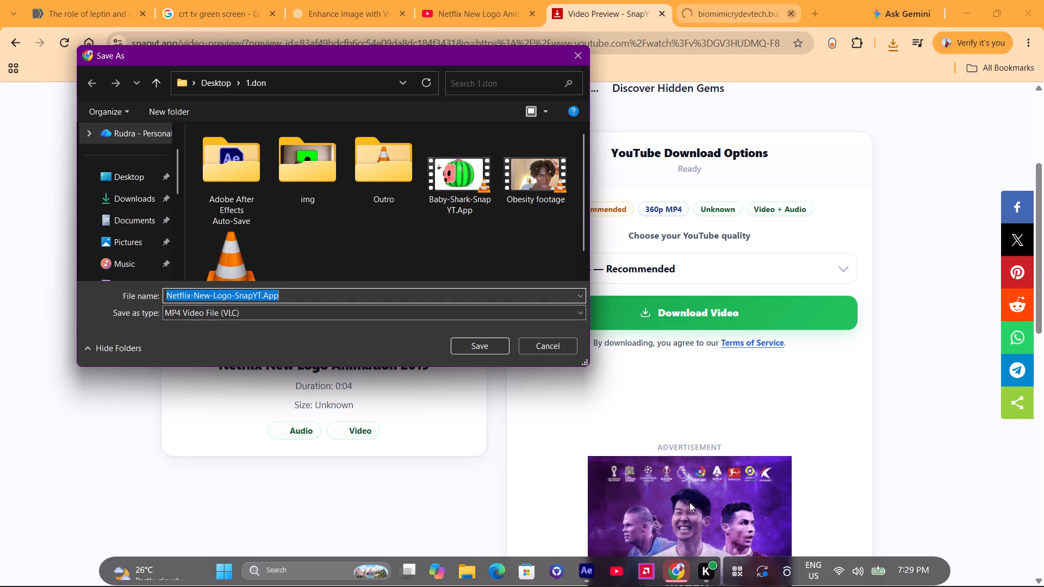
{"action": "left_click", "coordinate": [469, 347]}
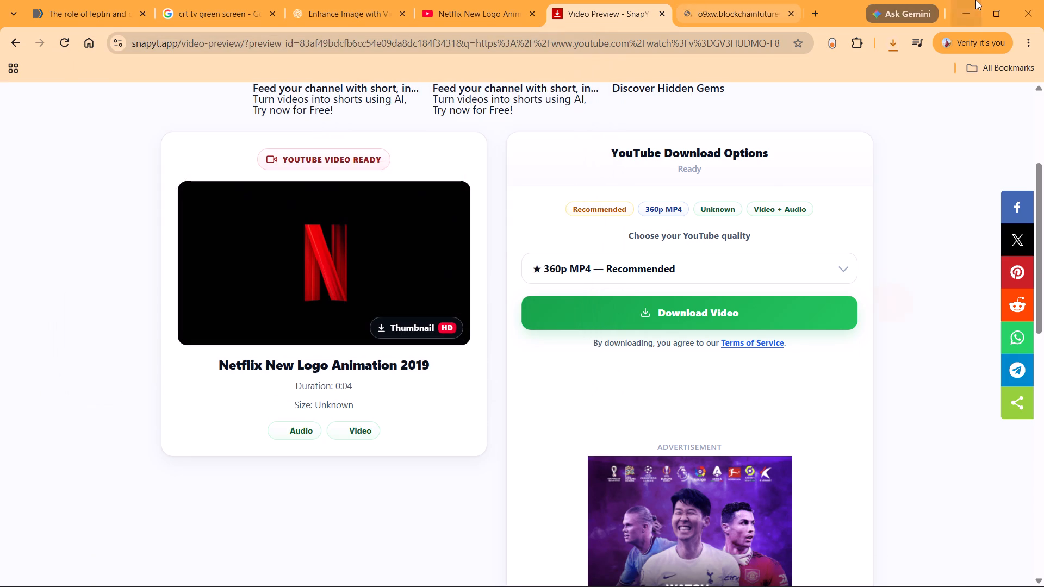
{"action": "left_click", "coordinate": [973, 0]}
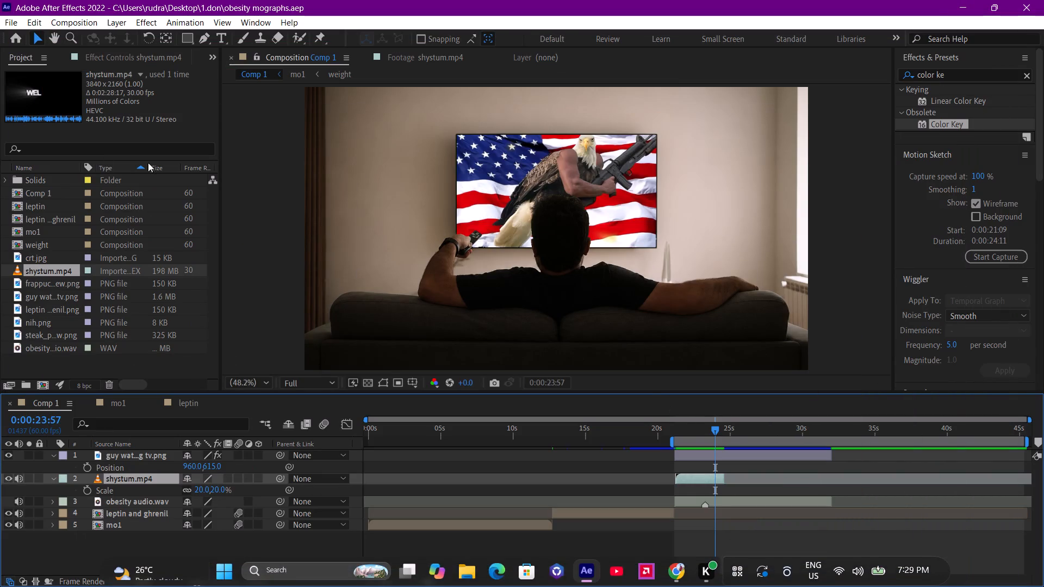
Import the Netflix logo and Baby Shark video files from the 1.don folder as footage.
{"action": "double_click", "coordinate": [42, 362]}
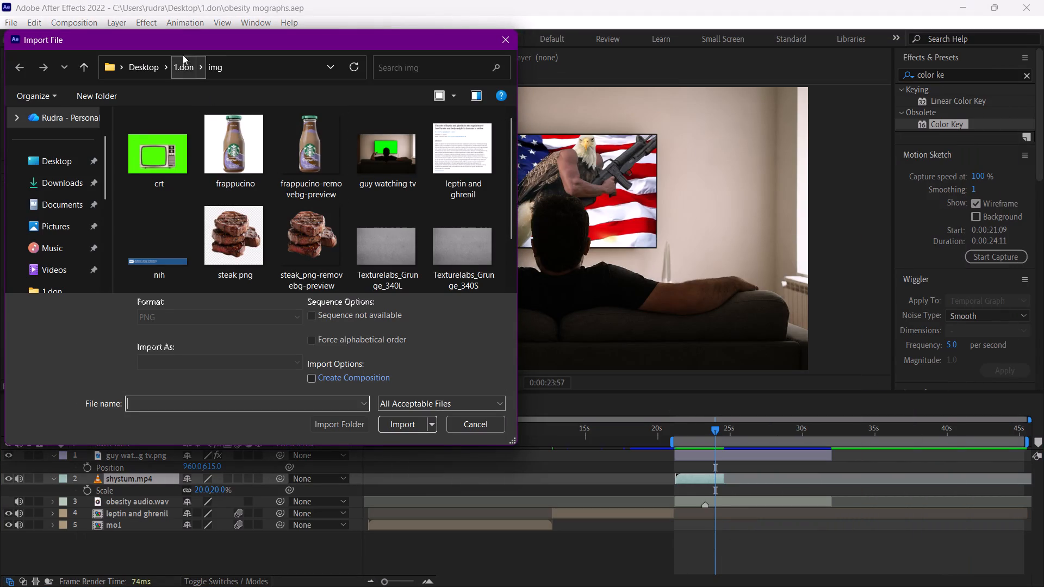
{"action": "left_click", "coordinate": [173, 65]}
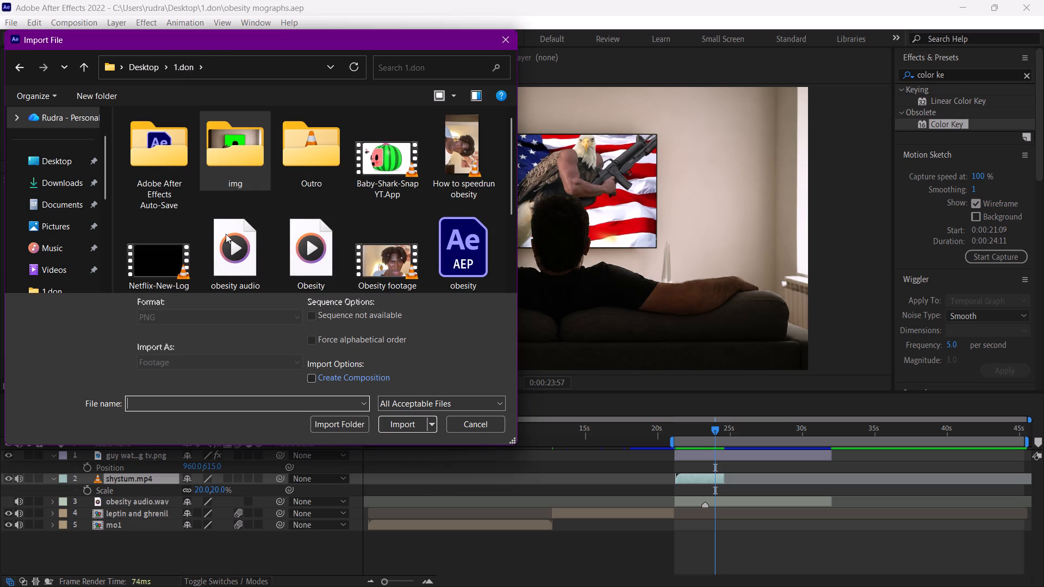
{"action": "left_click", "coordinate": [171, 246]}
{"action": "left_click", "coordinate": [390, 147], "text": "ctrl"}
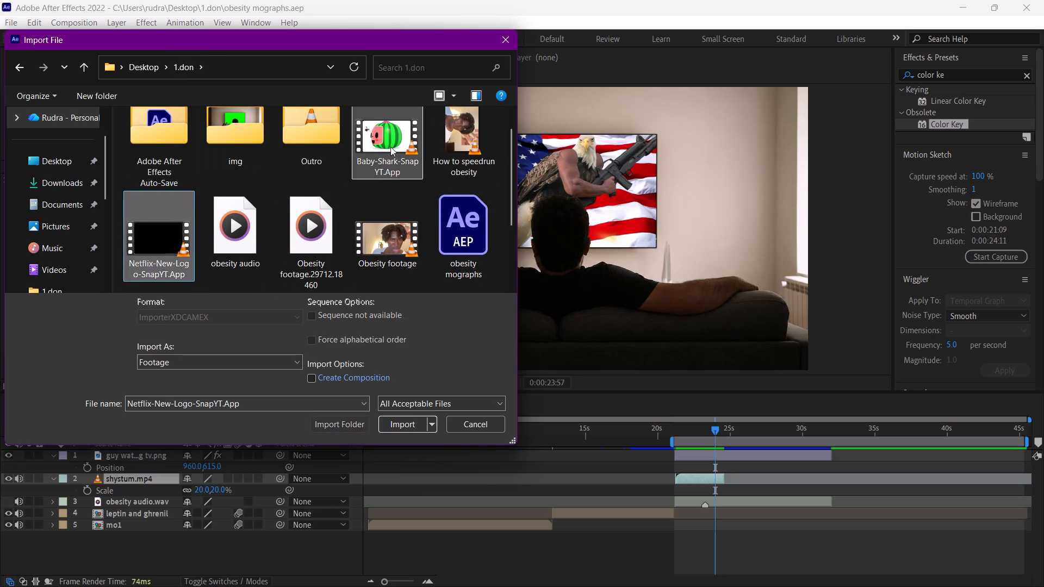
{"action": "left_click", "coordinate": [394, 425]}
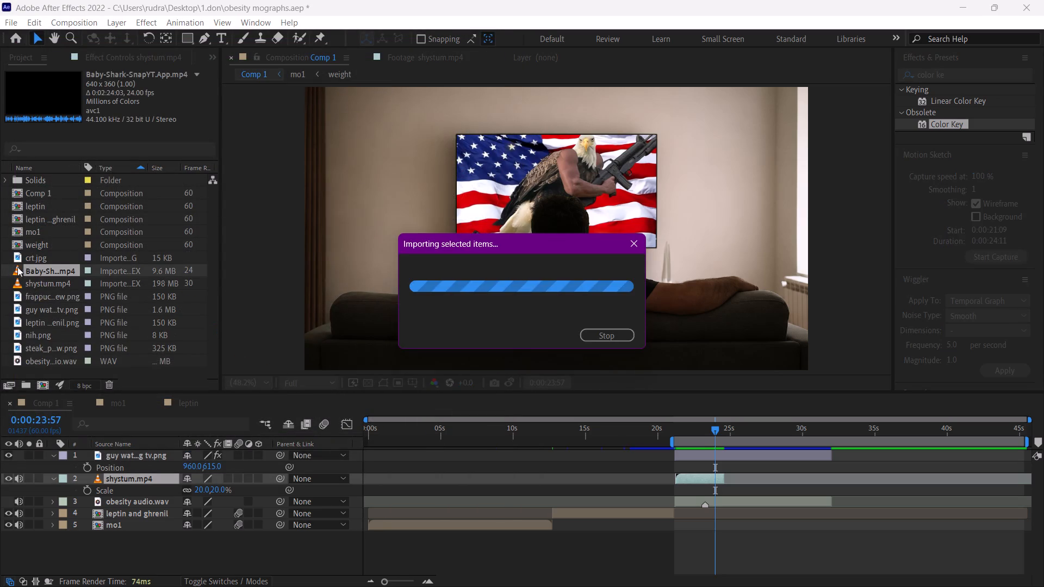
Replace the shystum.mp4 layer in Comp 1 with the Baby Shark and Netflix clips, placed directly beneath the guy watching TV layer.
{"action": "left_click_drag", "start_coordinate": [57, 267], "coordinate": [114, 450]}
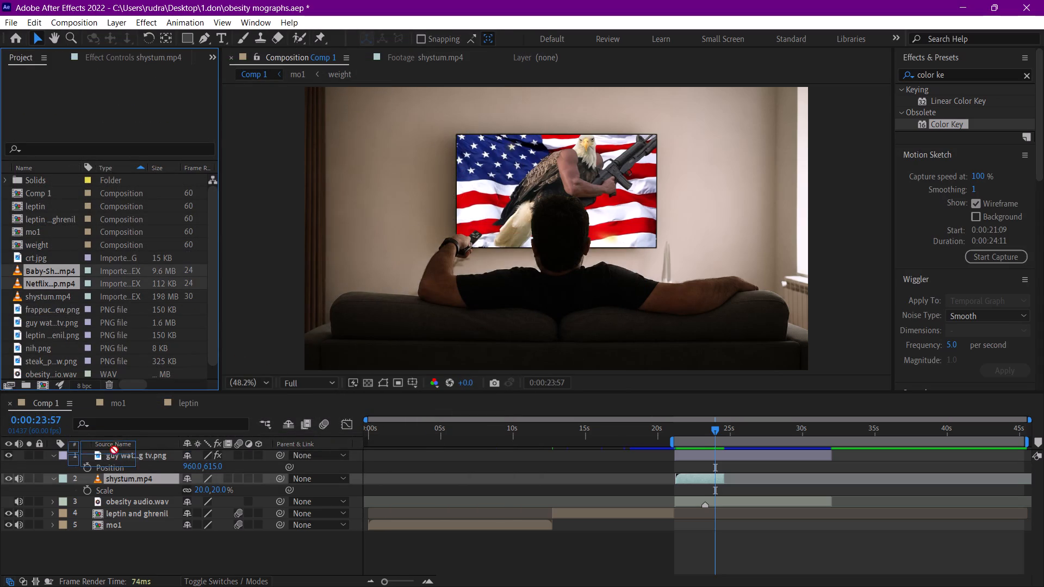
{"action": "left_click_drag", "start_coordinate": [114, 450], "coordinate": [114, 470]}
{"action": "left_click", "coordinate": [111, 502]}
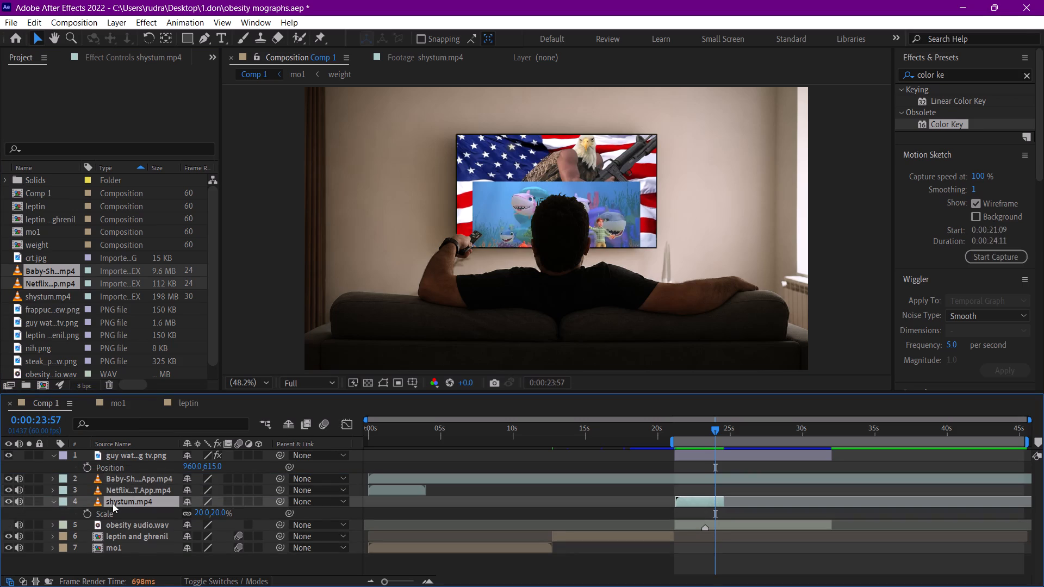
{"action": "key", "text": "Delete"}
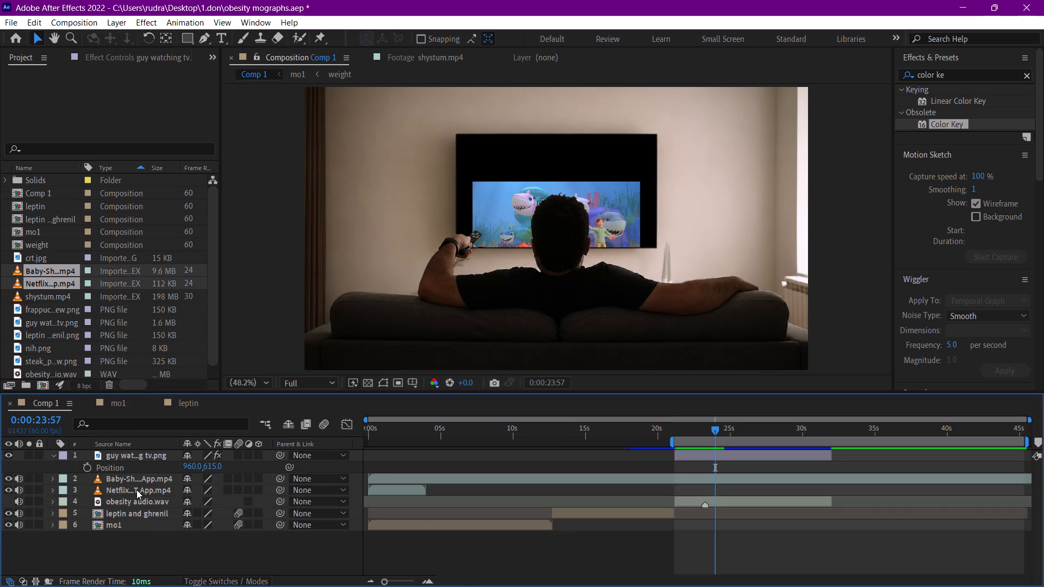
Move the Baby Shark and Netflix layers together in time to start at about 21 s, in line with the guy watching TV layer.
{"action": "left_click", "coordinate": [136, 490]}
{"action": "left_click", "coordinate": [138, 479], "text": "shift"}
{"action": "left_click_drag", "start_coordinate": [395, 479], "coordinate": [670, 480]}
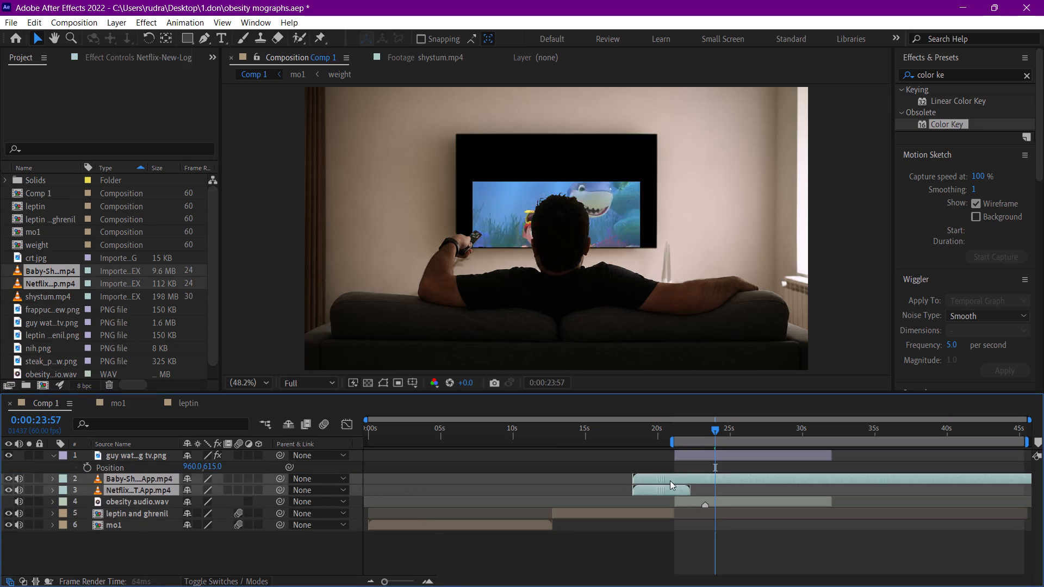
{"action": "left_click_drag", "start_coordinate": [670, 480], "coordinate": [704, 482]}
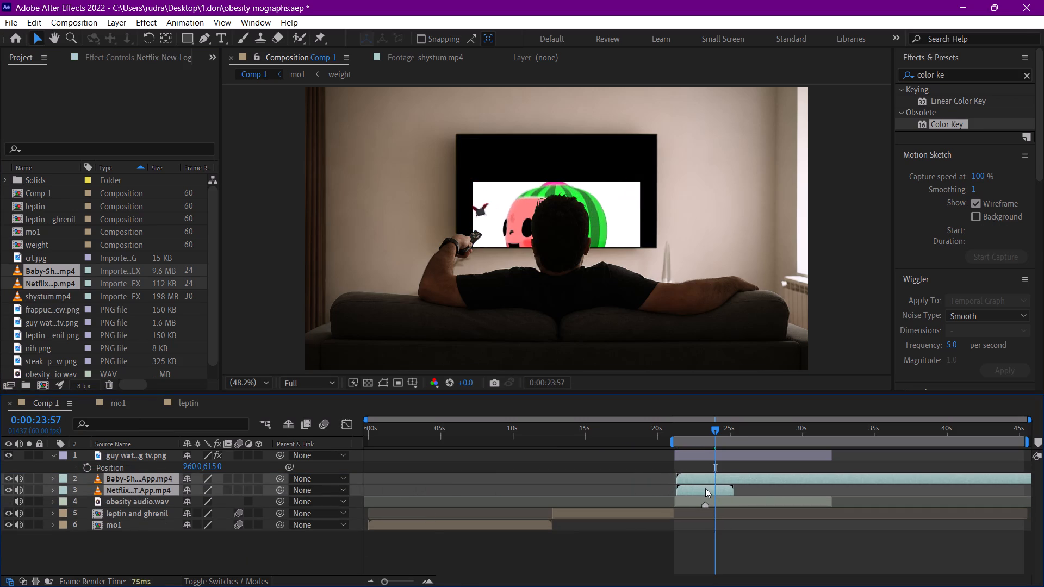
Shift the Netflix layer later in time so it starts at about 25 s.
{"action": "left_click", "coordinate": [761, 490]}
{"action": "left_click_drag", "start_coordinate": [722, 490], "coordinate": [768, 489]}
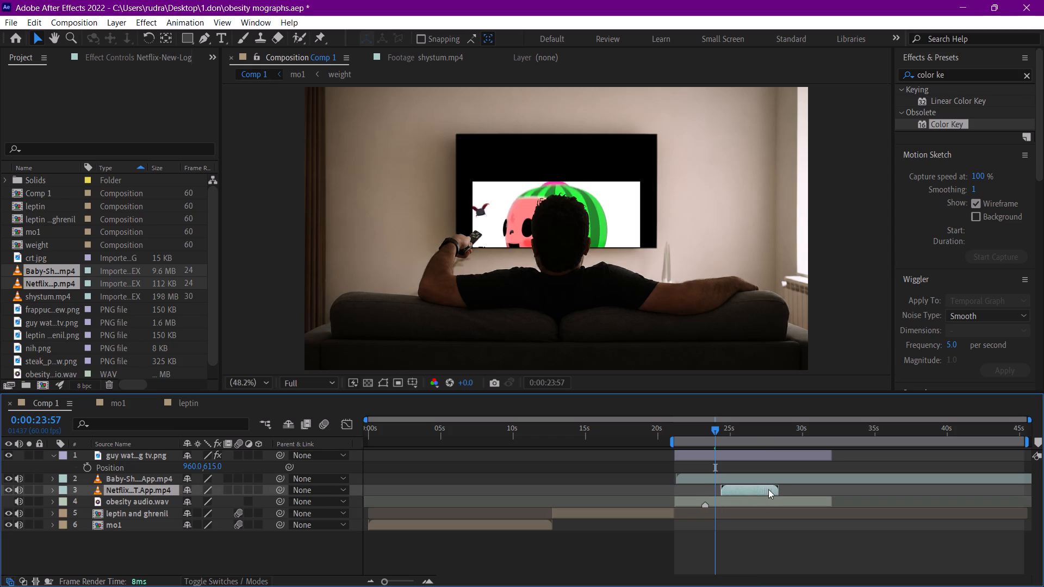
{"action": "left_click_drag", "start_coordinate": [768, 489], "coordinate": [775, 489]}
Play the segment from about 20.7 s and mute the Baby Shark layer's audio.
{"action": "left_click_drag", "start_coordinate": [685, 429], "coordinate": [683, 429]}
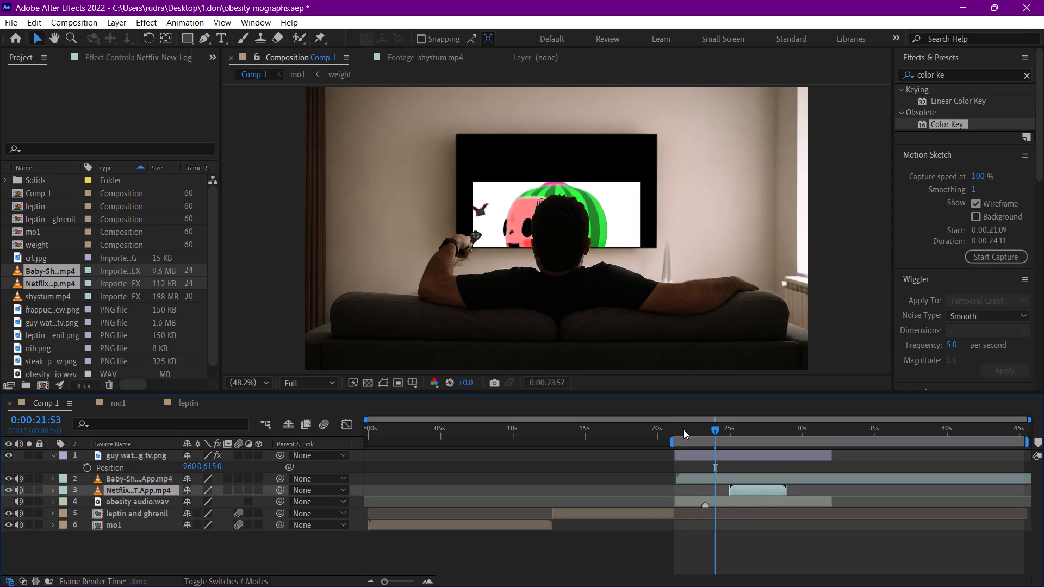
{"action": "left_click_drag", "start_coordinate": [683, 429], "coordinate": [668, 426]}
{"action": "key", "text": "space"}
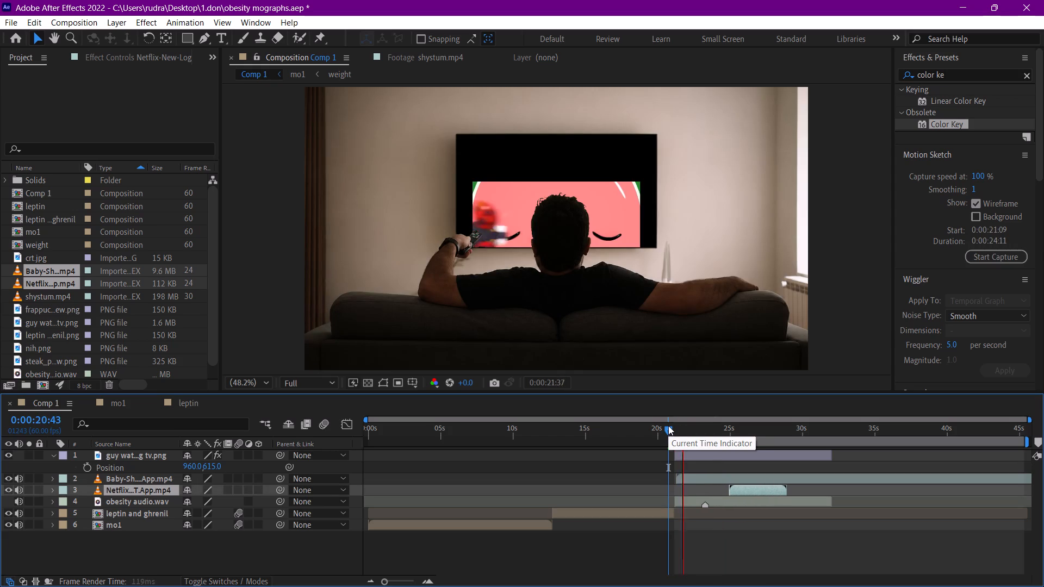
{"action": "key", "text": "space"}
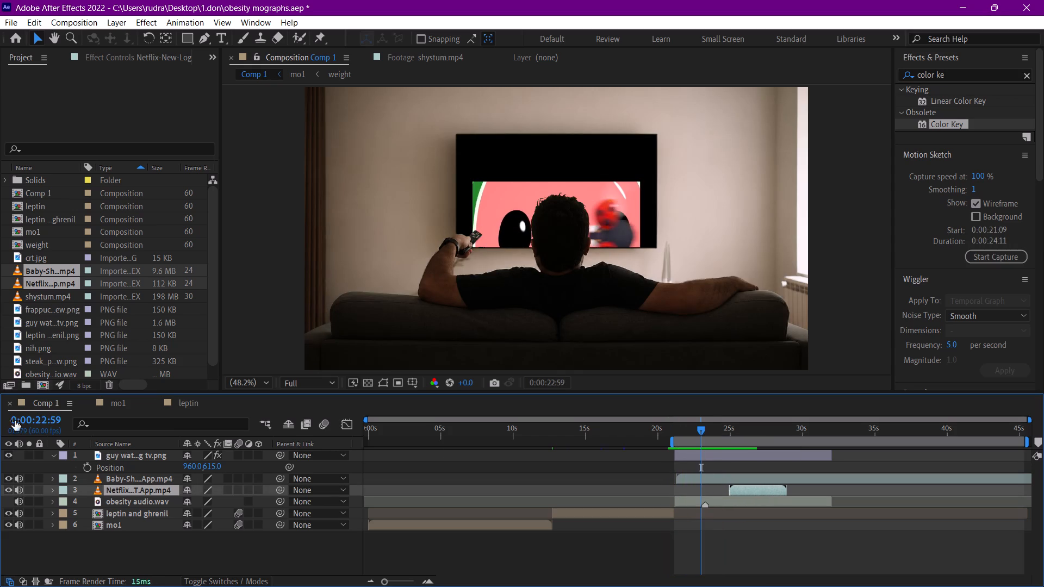
{"action": "left_click", "coordinate": [16, 477]}
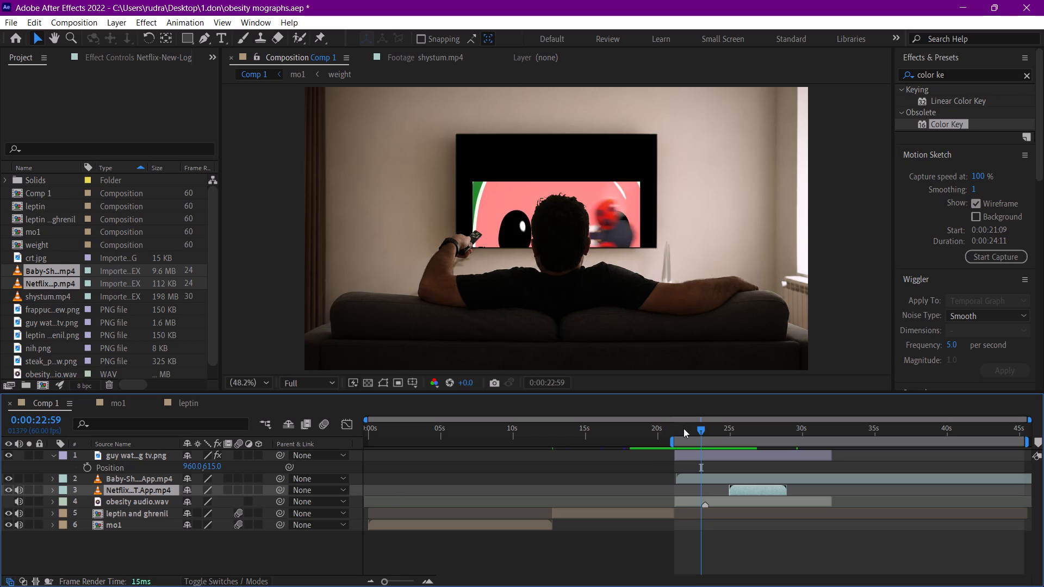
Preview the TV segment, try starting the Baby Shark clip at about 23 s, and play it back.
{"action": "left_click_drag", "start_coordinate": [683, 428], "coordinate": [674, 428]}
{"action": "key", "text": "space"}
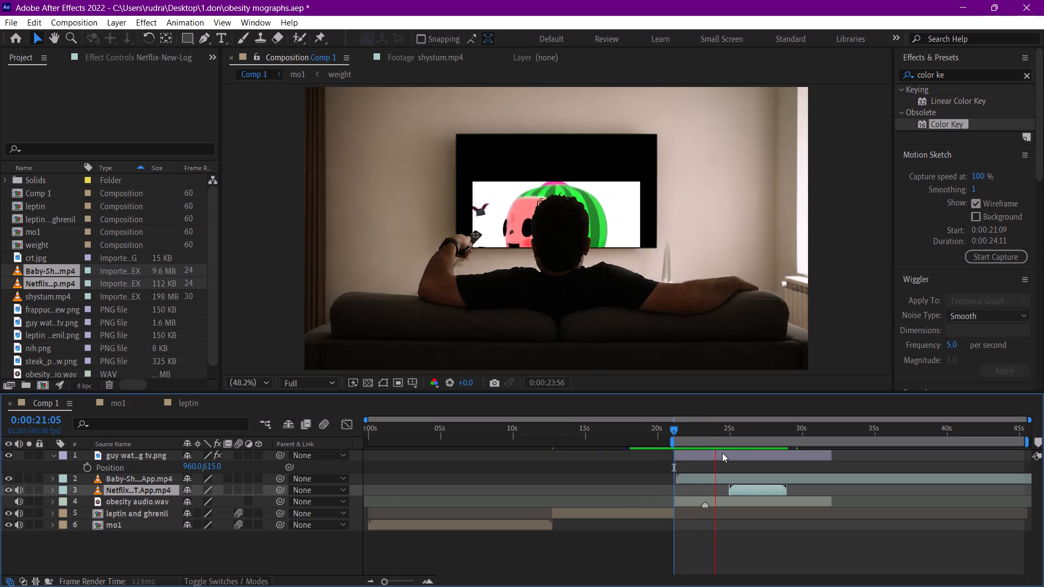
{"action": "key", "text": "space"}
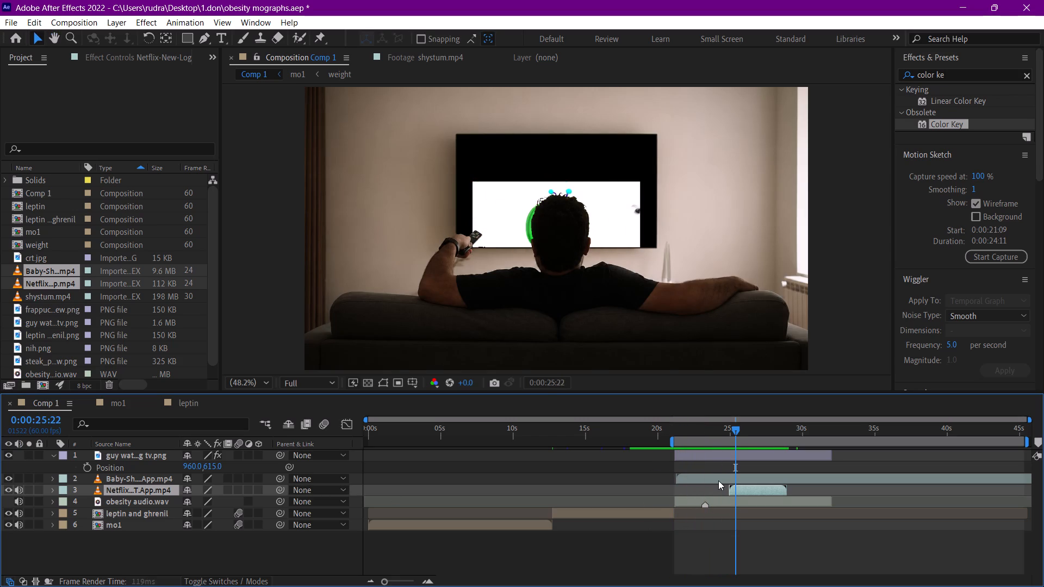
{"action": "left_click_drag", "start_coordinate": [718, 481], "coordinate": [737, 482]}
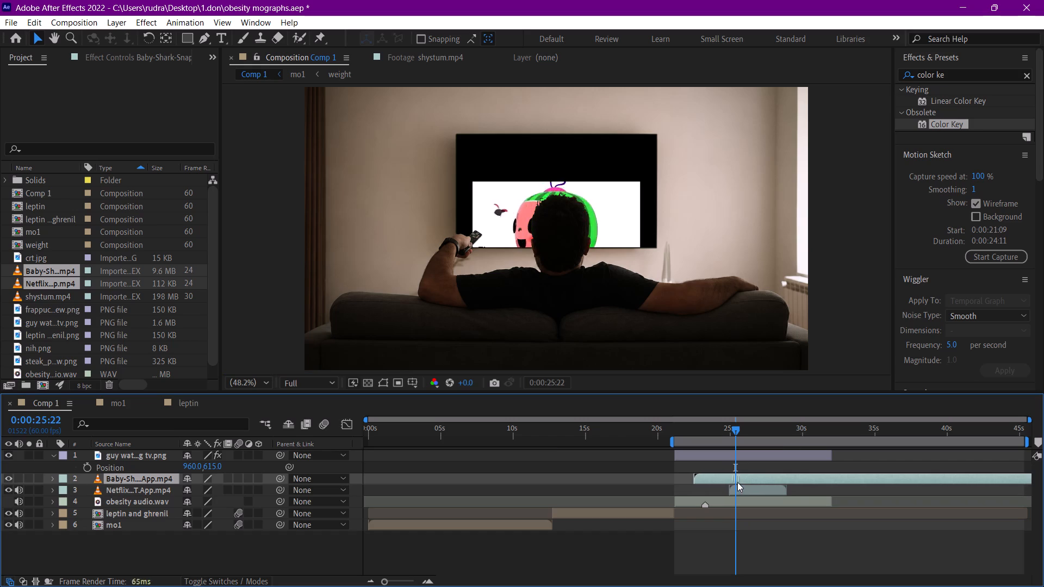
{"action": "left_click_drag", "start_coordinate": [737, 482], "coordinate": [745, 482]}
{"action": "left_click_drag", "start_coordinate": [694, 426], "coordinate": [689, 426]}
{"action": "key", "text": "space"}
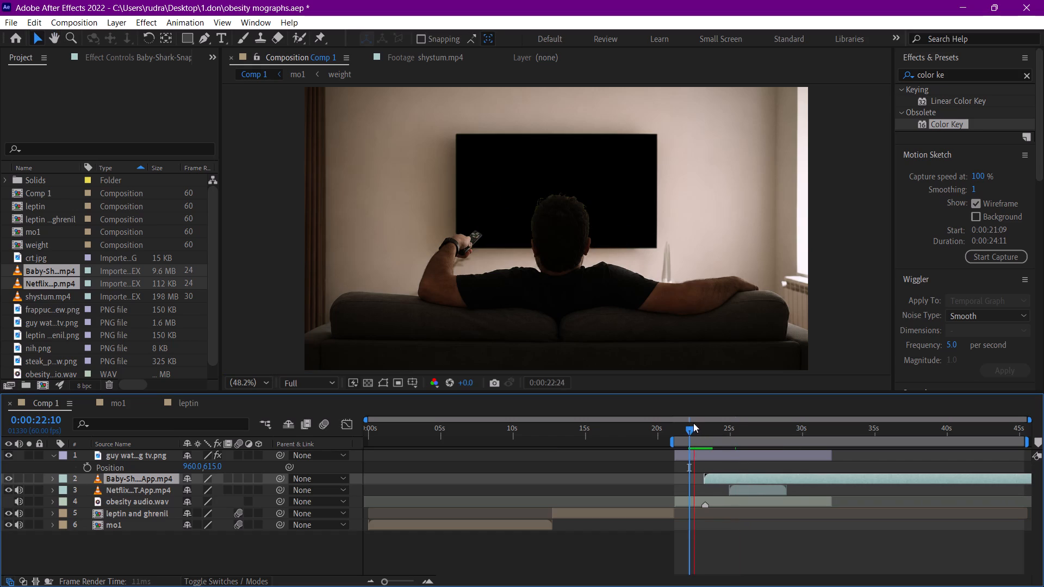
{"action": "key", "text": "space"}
Move the Baby Shark layer to start at about 21.7 s, shortly after the TV shot begins, and play it back.
{"action": "left_click_drag", "start_coordinate": [698, 421], "coordinate": [683, 417]}
{"action": "left_click_drag", "start_coordinate": [697, 428], "coordinate": [685, 427]}
{"action": "left_click_drag", "start_coordinate": [729, 474], "coordinate": [711, 473]}
{"action": "left_click_drag", "start_coordinate": [711, 473], "coordinate": [706, 473]}
{"action": "left_click", "coordinate": [678, 430]}
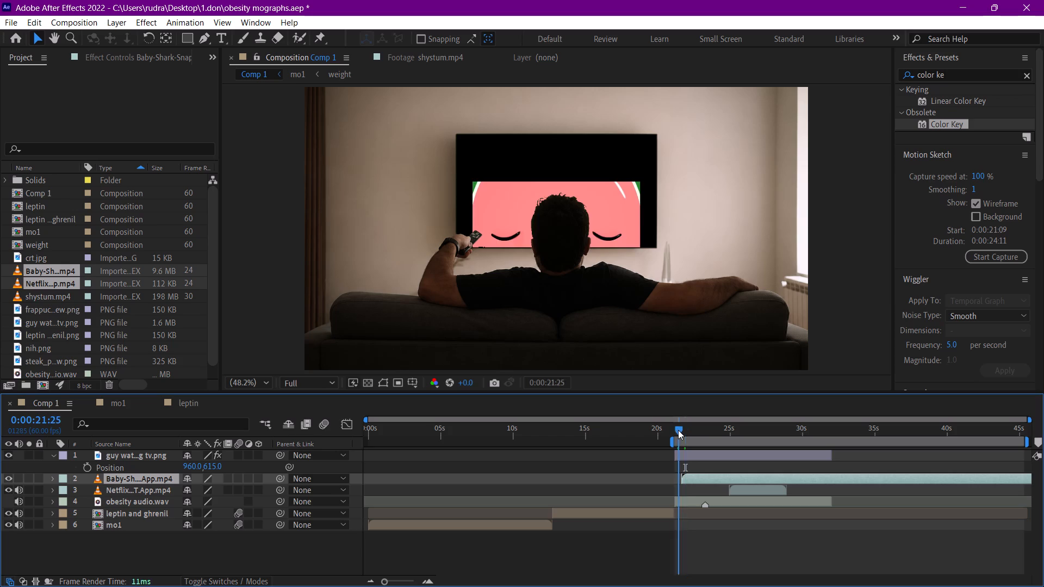
{"action": "key", "text": "space"}
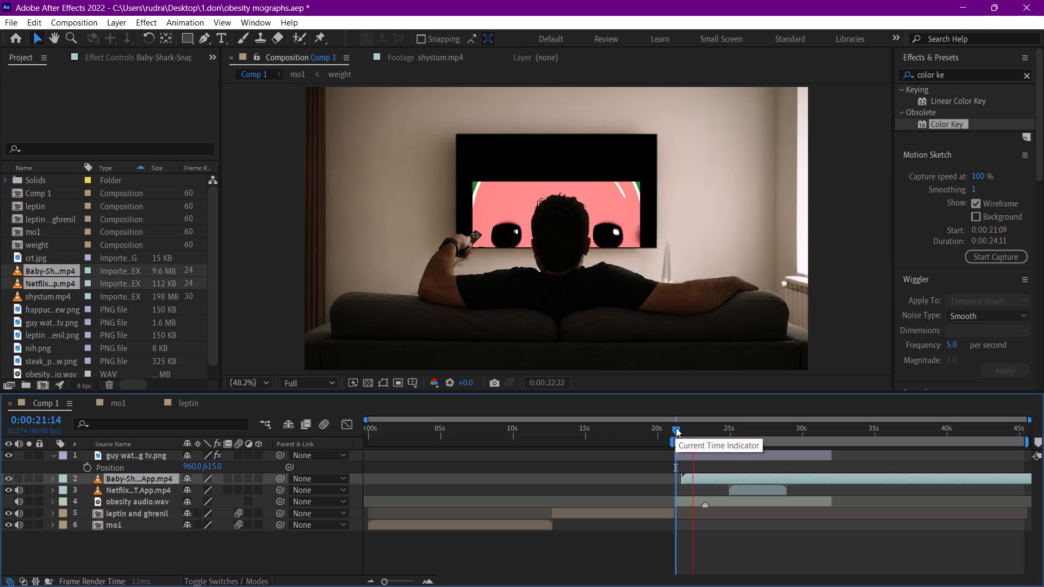
{"action": "key", "text": "space"}
Scale the Baby Shark layer to 122% so it matches the TV screen's width.
{"action": "left_click", "coordinate": [704, 481]}
{"action": "key", "text": "s"}
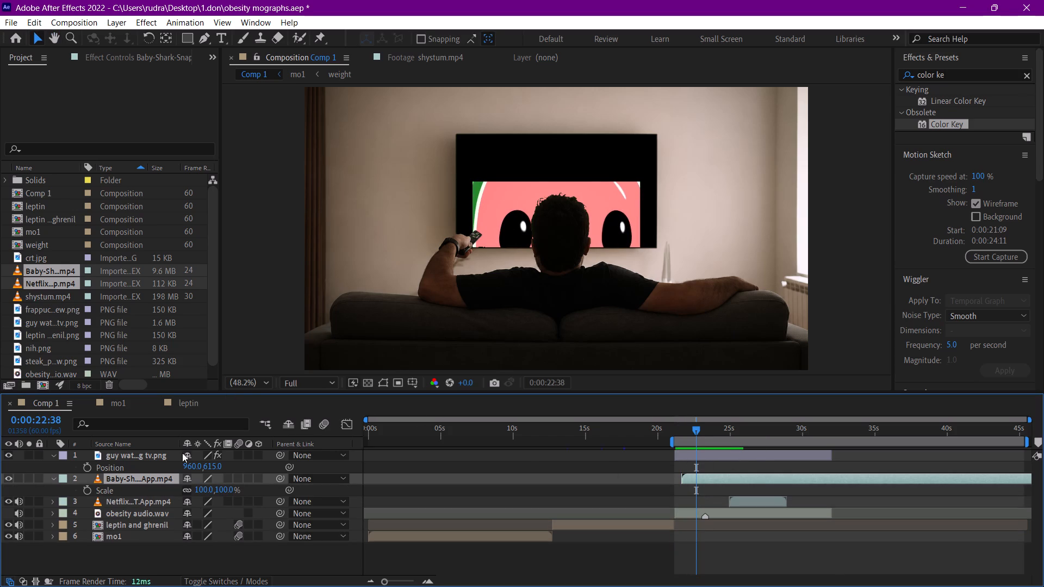
{"action": "left_click_drag", "start_coordinate": [201, 489], "coordinate": [214, 485]}
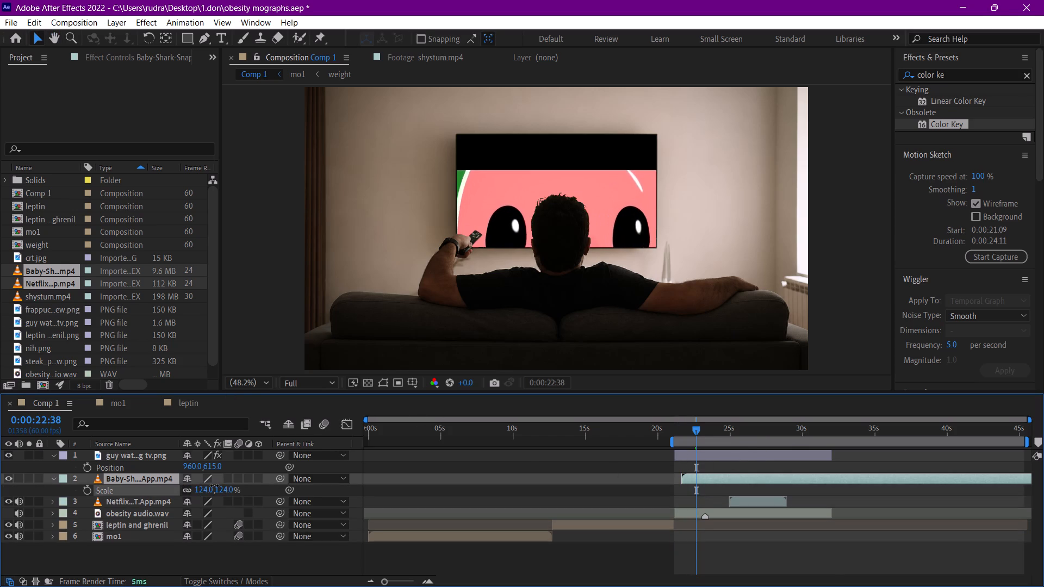
{"action": "left_click_drag", "start_coordinate": [214, 485], "coordinate": [209, 482]}
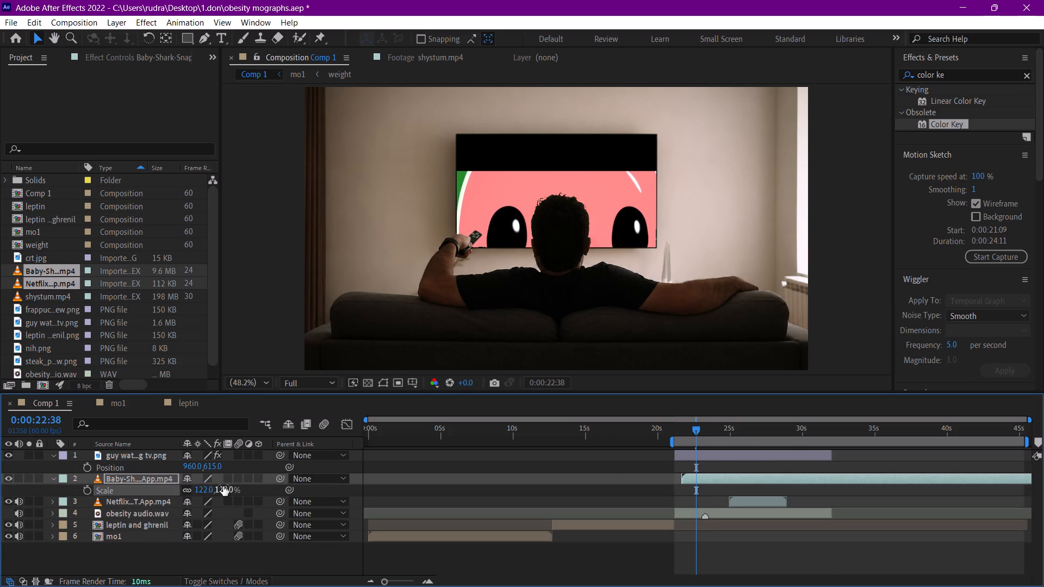
Raise the Baby Shark layer to a vertical position of 403 so it covers the TV screen's height.
{"action": "left_click", "coordinate": [177, 475]}
{"action": "key", "text": "p"}
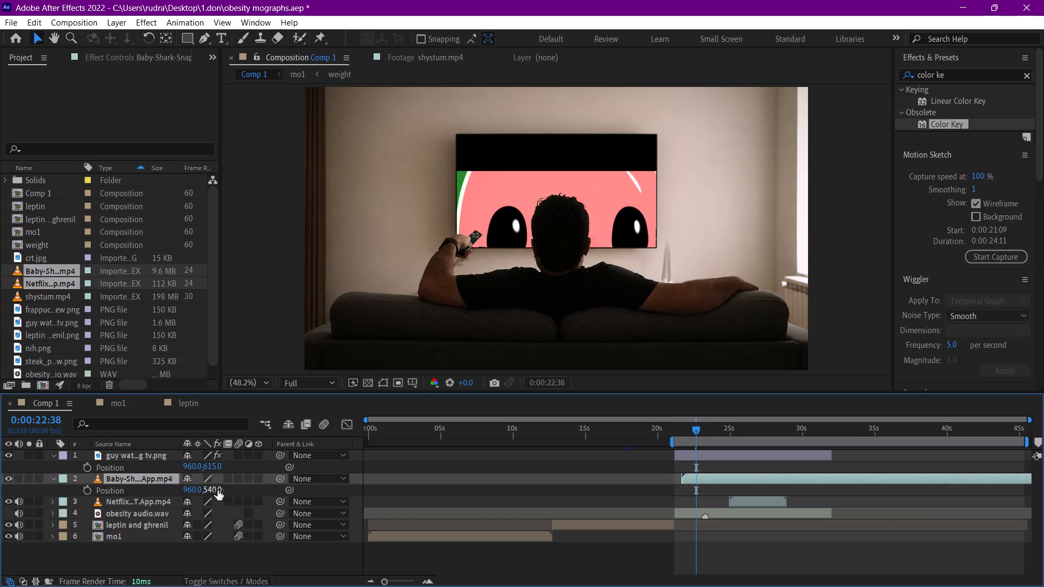
{"action": "left_click_drag", "start_coordinate": [217, 490], "coordinate": [147, 467]}
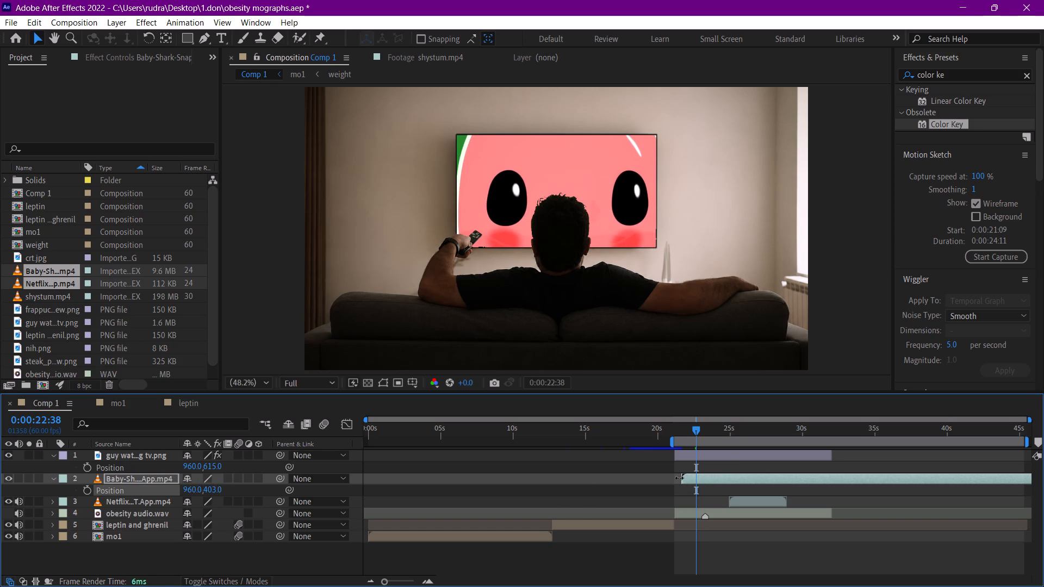
Trim about 15 s off the Baby Shark layer's beginning, slide it to start at about 22.6 s, and play it back.
{"action": "left_click_drag", "start_coordinate": [679, 478], "coordinate": [890, 492]}
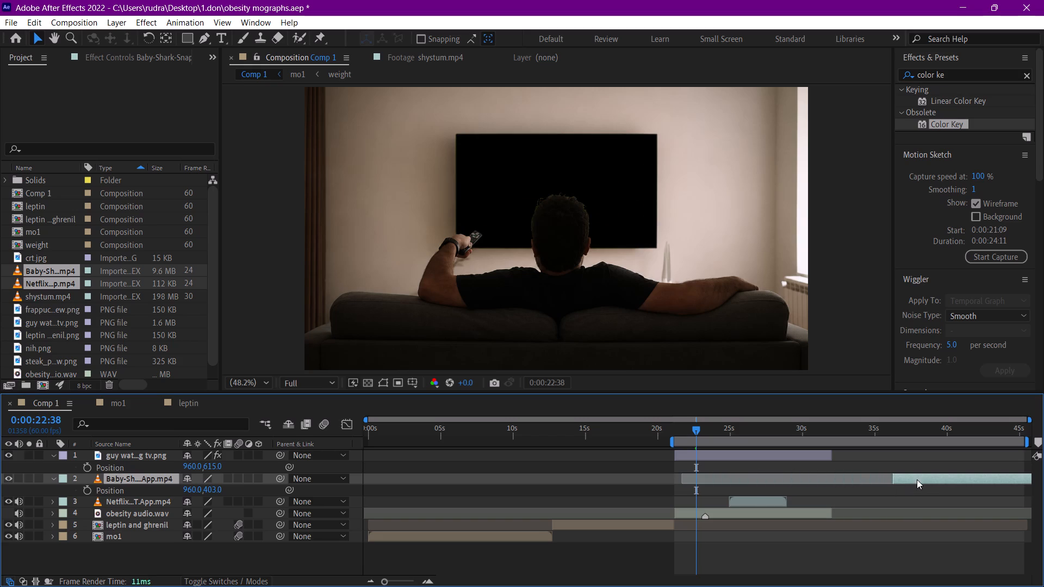
{"action": "left_click_drag", "start_coordinate": [921, 478], "coordinate": [723, 482]}
{"action": "left_click", "coordinate": [691, 424]}
{"action": "key", "text": "space"}
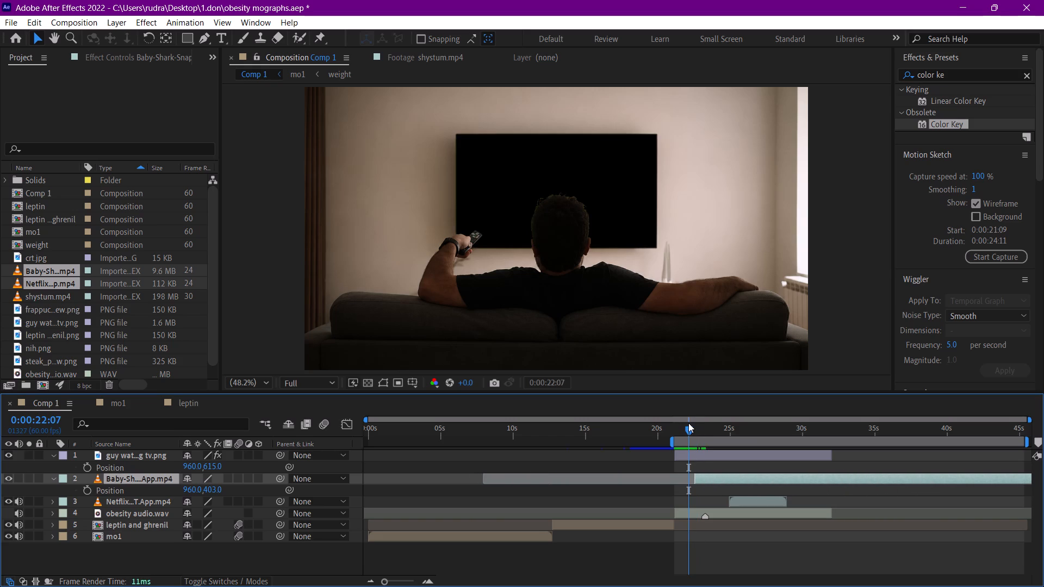
{"action": "key", "text": "space"}
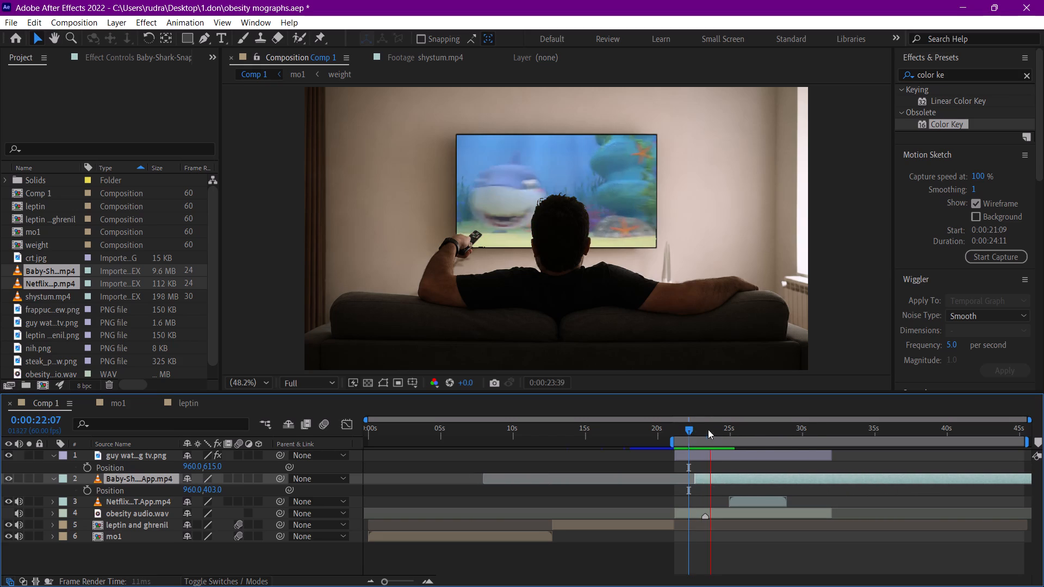
{"action": "key", "text": "space"}
{"action": "key", "text": "space"}
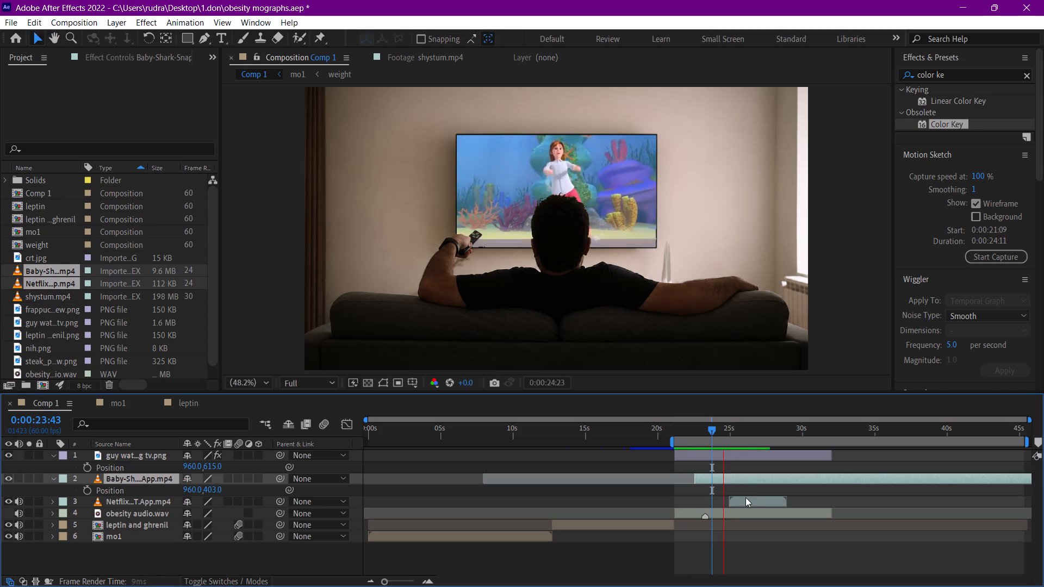
{"action": "key", "text": "space"}
Split the Baby Shark layer at 0:00:24:54, where the Netflix clip begins, and delete the remainder.
{"action": "left_click", "coordinate": [729, 431]}
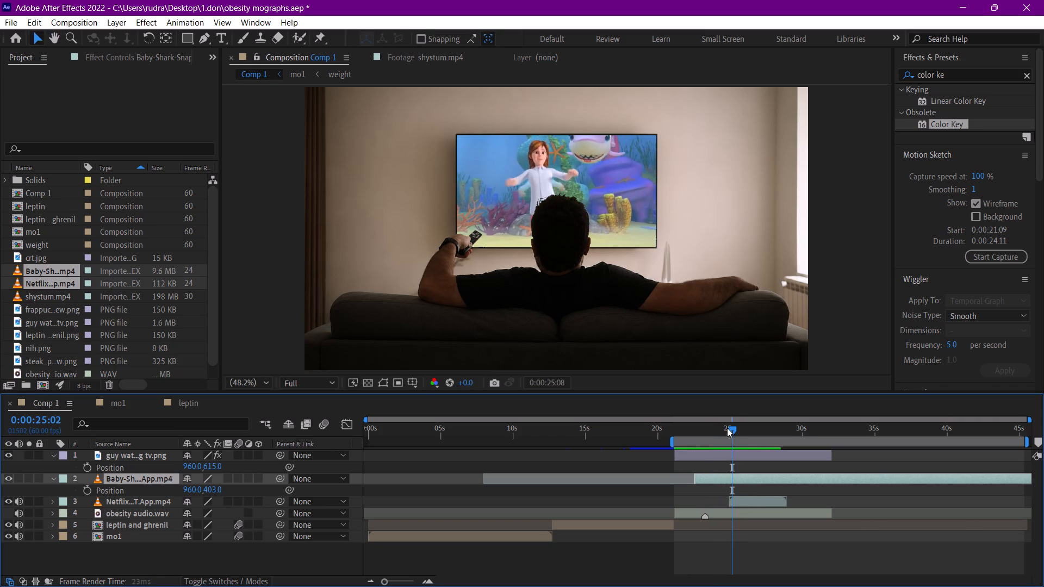
{"action": "left_click", "coordinate": [719, 483]}
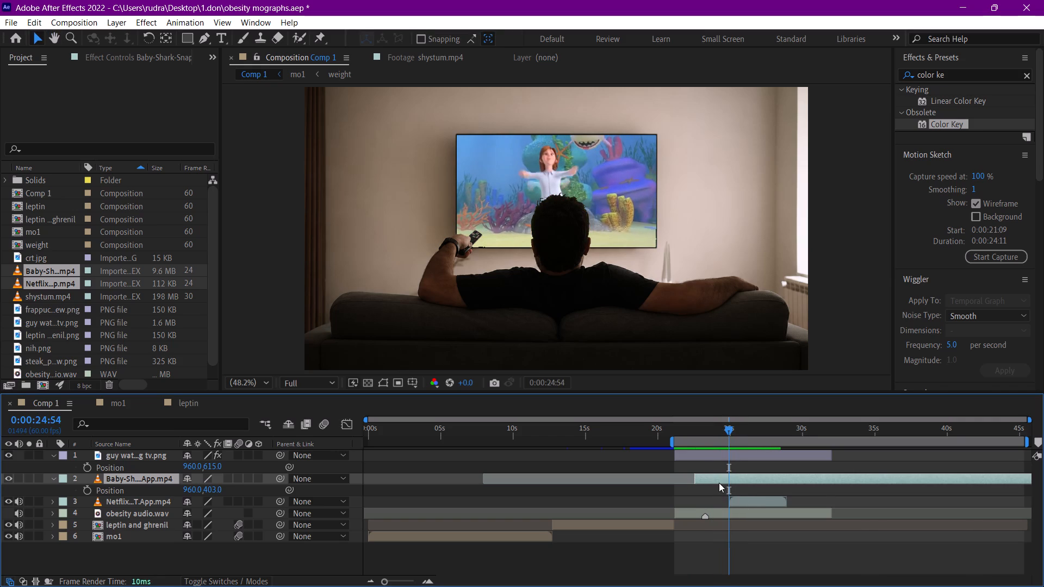
{"action": "key", "text": "ctrl+shift+d"}
{"action": "left_click", "coordinate": [771, 483]}
{"action": "key", "text": "Delete"}
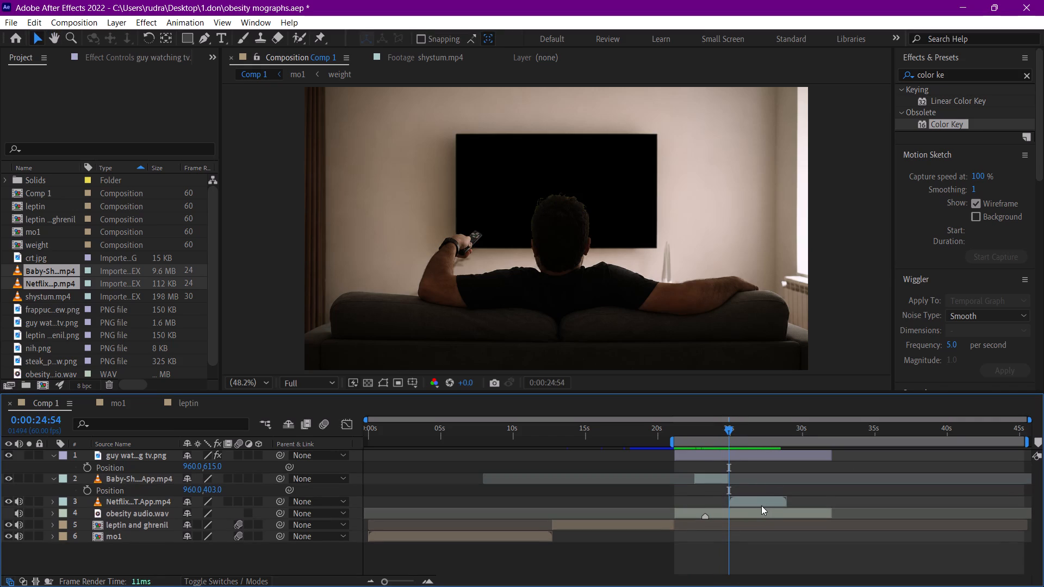
Preview the Netflix clip, raise its layer to a vertical position of 387, and play it back from 0:00:26:04.
{"action": "left_click", "coordinate": [760, 504]}
{"action": "key", "text": "space"}
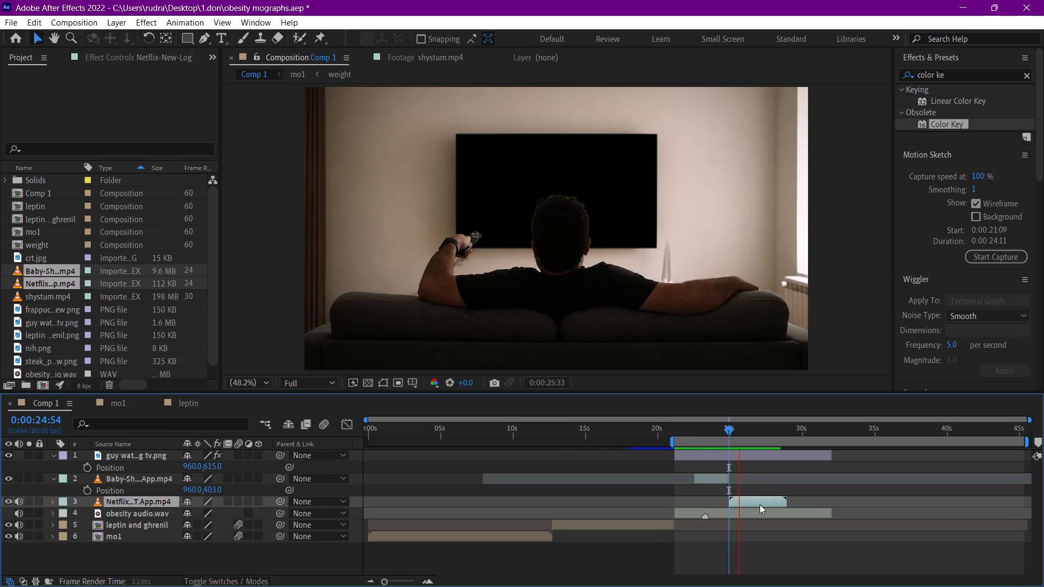
{"action": "key", "text": "space"}
{"action": "left_click", "coordinate": [757, 501]}
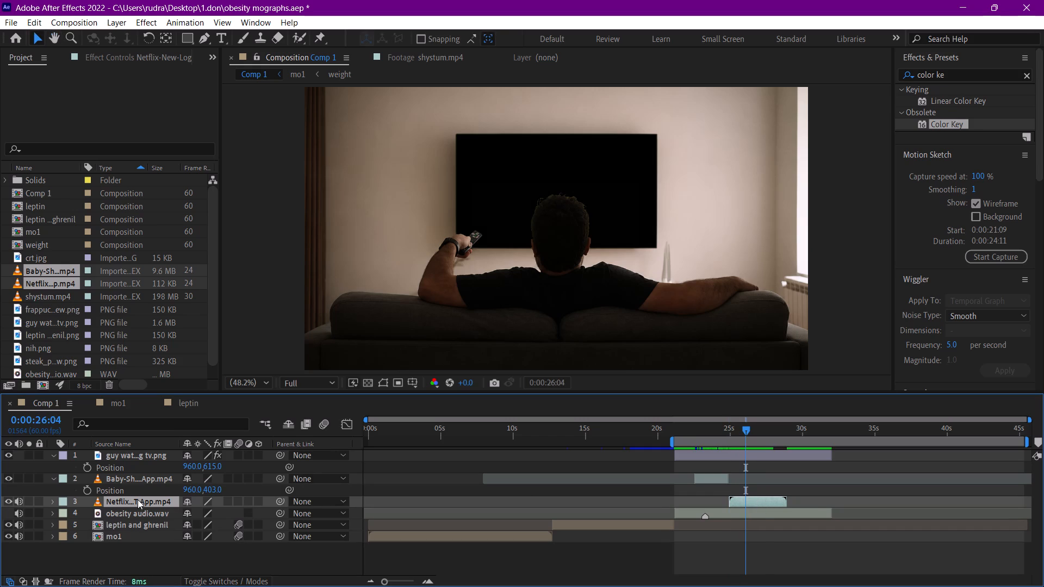
{"action": "left_click", "coordinate": [140, 502]}
{"action": "key", "text": "p"}
{"action": "left_click_drag", "start_coordinate": [210, 517], "coordinate": [184, 517]}
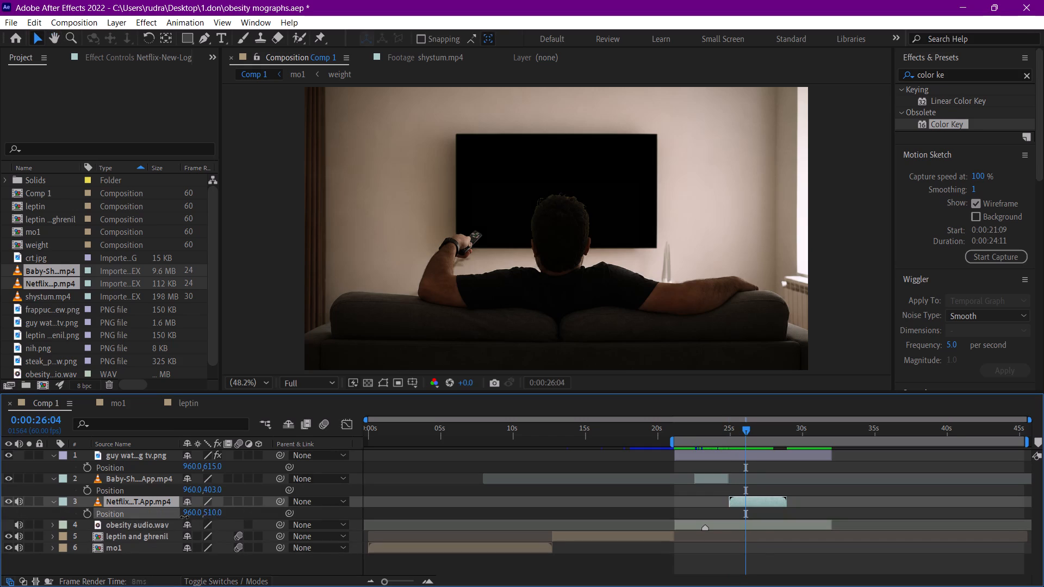
{"action": "left_click_drag", "start_coordinate": [184, 517], "coordinate": [120, 503]}
{"action": "key", "text": "space"}
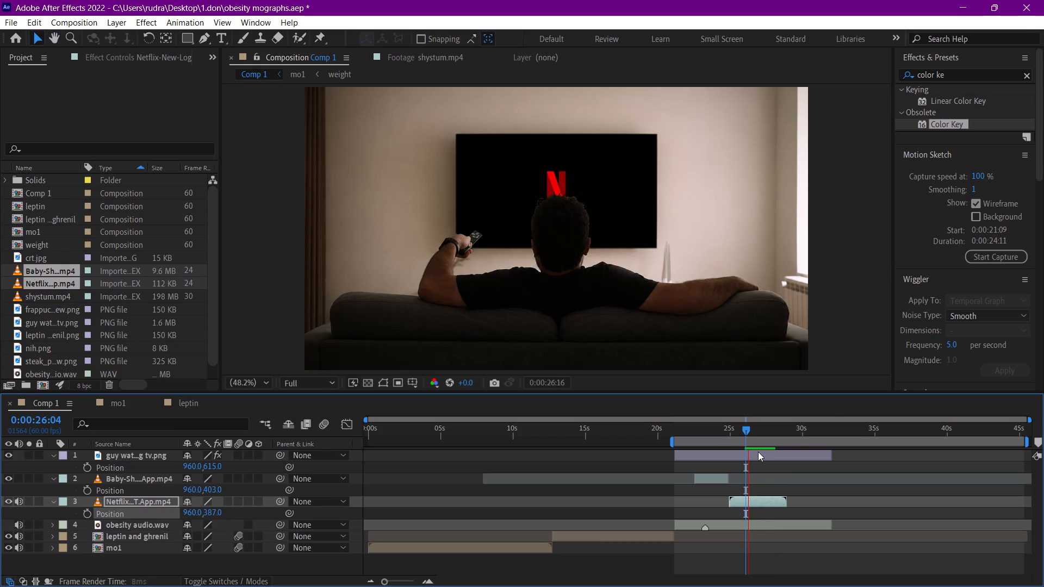
{"action": "key", "text": "space"}
Fit the Netflix layer to the TV screen at 0:00:27:48, with a vertical position of 395 and a scale of 120%.
{"action": "left_click_drag", "start_coordinate": [748, 434], "coordinate": [770, 435]}
{"action": "key", "text": "s"}
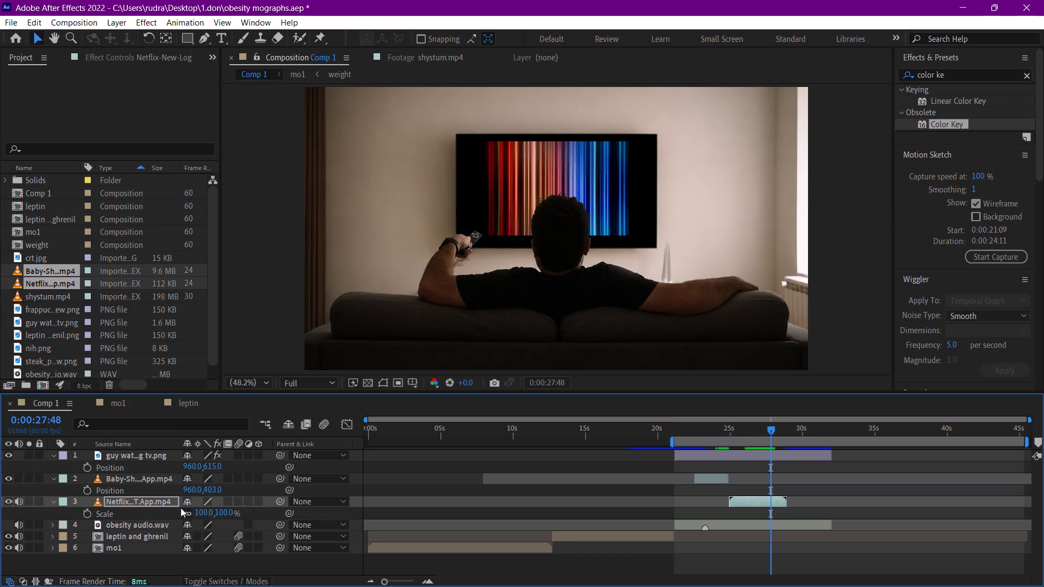
{"action": "left_click_drag", "start_coordinate": [202, 512], "coordinate": [209, 512]}
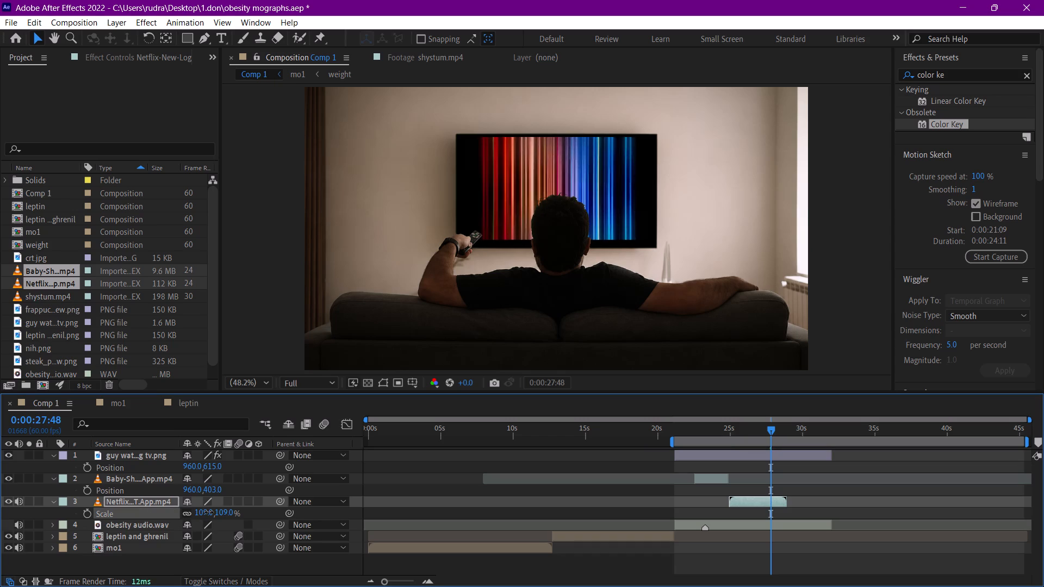
{"action": "left_click_drag", "start_coordinate": [209, 512], "coordinate": [220, 514]}
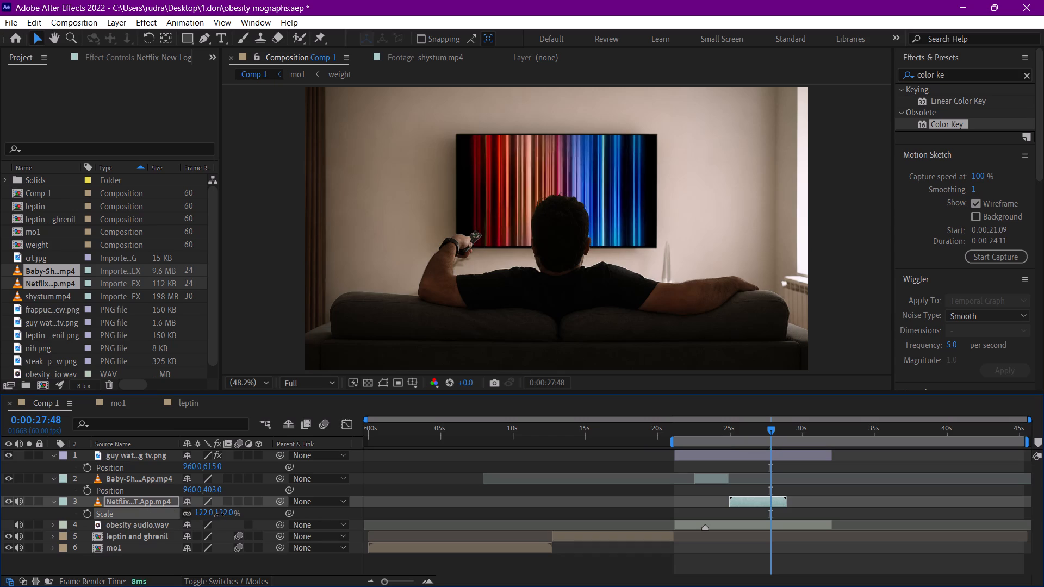
{"action": "left_click_drag", "start_coordinate": [220, 514], "coordinate": [213, 513]}
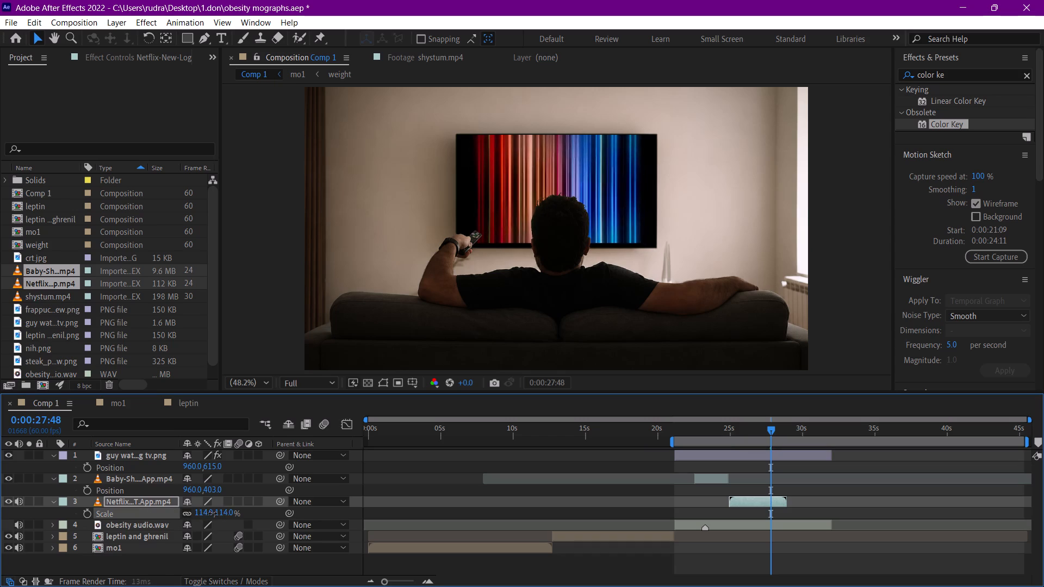
{"action": "left_click_drag", "start_coordinate": [213, 513], "coordinate": [210, 511]}
{"action": "key", "text": "p"}
{"action": "left_click_drag", "start_coordinate": [218, 510], "coordinate": [226, 510]}
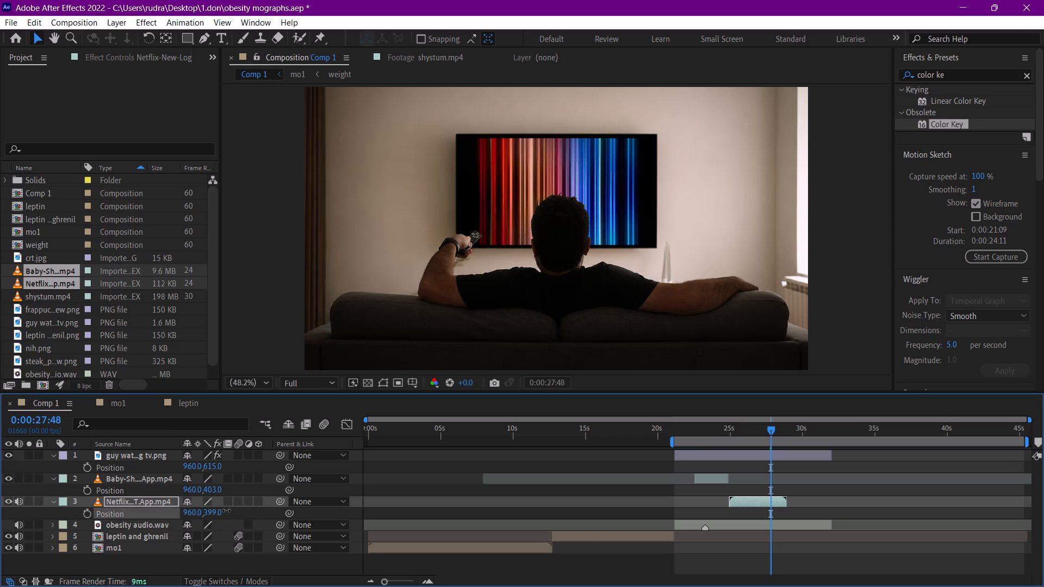
{"action": "left_click_drag", "start_coordinate": [226, 510], "coordinate": [223, 510]}
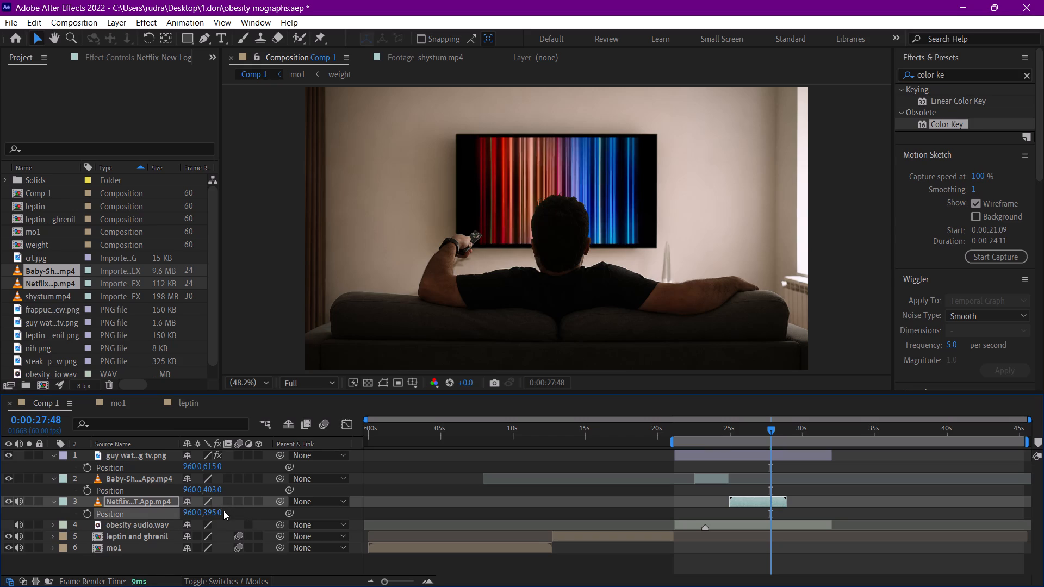
{"action": "key", "text": "s"}
{"action": "left_click", "coordinate": [200, 514]}
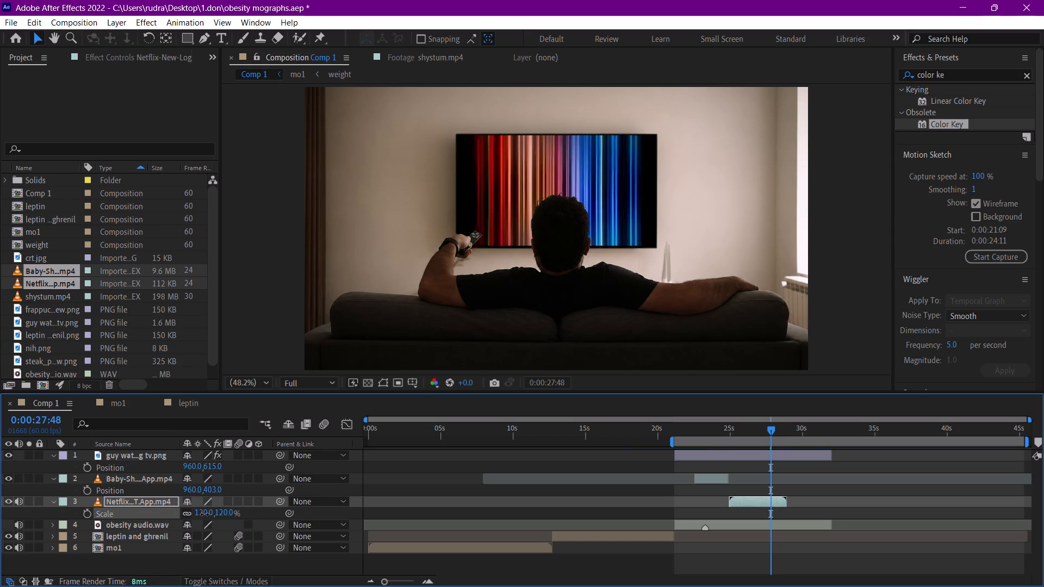
Play back the Netflix clip from 0:00:24:57, and play the whole TV segment from 0:00:19:35.
{"action": "left_click", "coordinate": [729, 435]}
{"action": "key", "text": "space"}
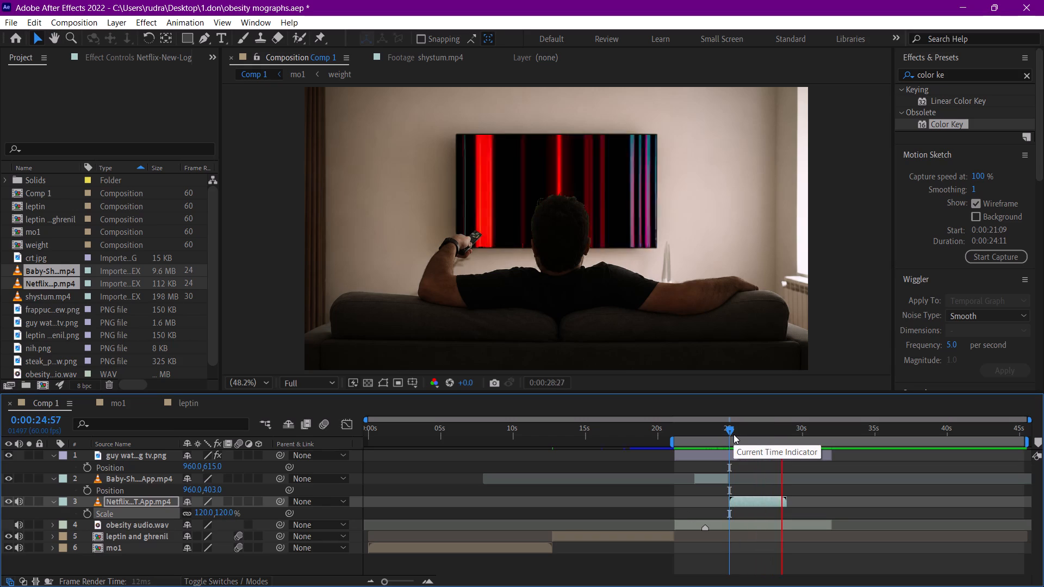
{"action": "key", "text": "space"}
{"action": "left_click_drag", "start_coordinate": [734, 435], "coordinate": [693, 434]}
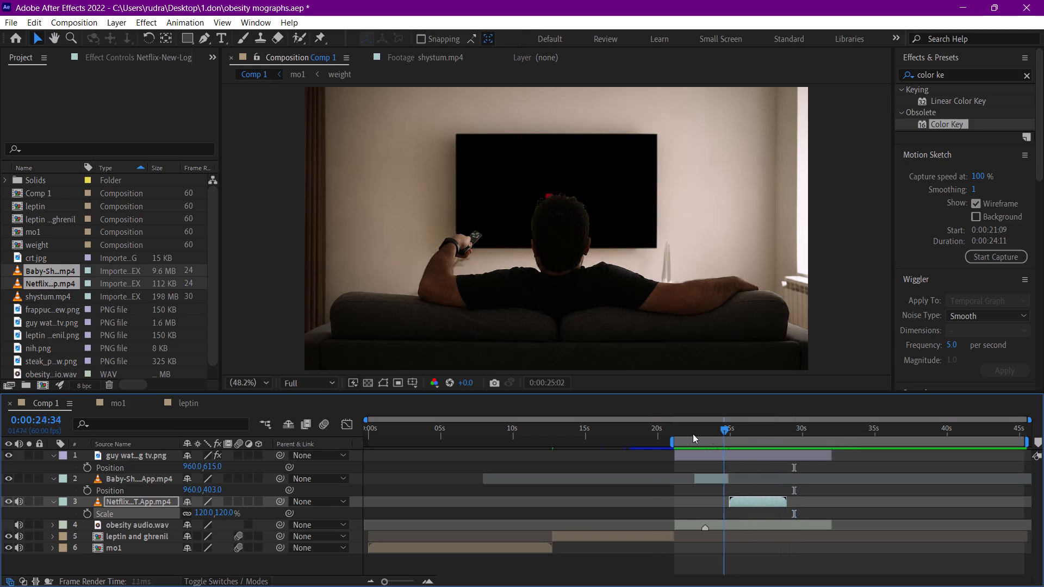
{"action": "left_click_drag", "start_coordinate": [693, 434], "coordinate": [652, 434]}
{"action": "key", "text": "space"}
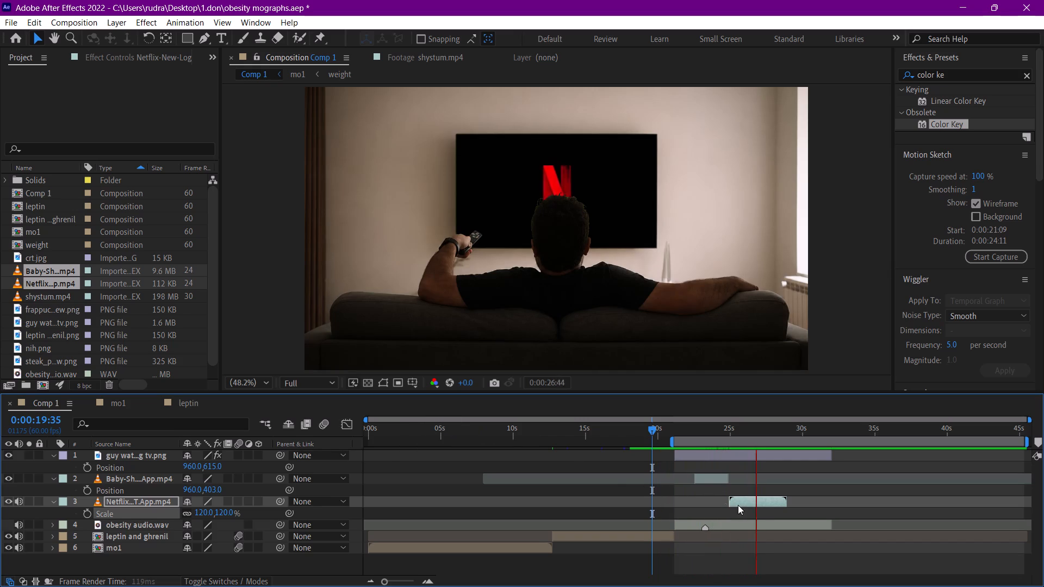
{"action": "key", "text": "space"}
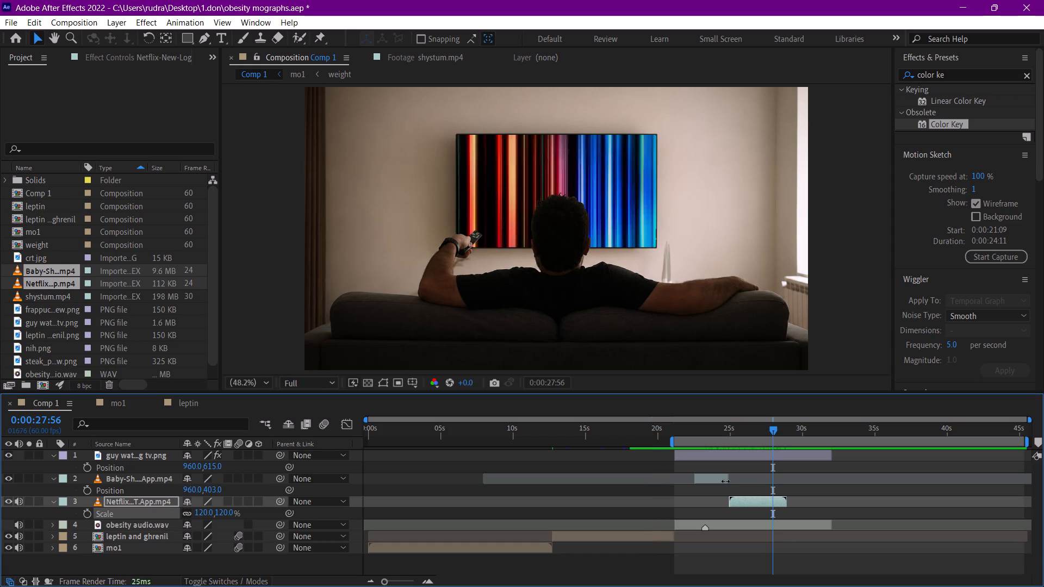
Move the Netflix layer above Baby Shark, slide it to start at about 24.5 s, and play back from 0:00:24:03.
{"action": "left_click_drag", "start_coordinate": [133, 501], "coordinate": [133, 488]}
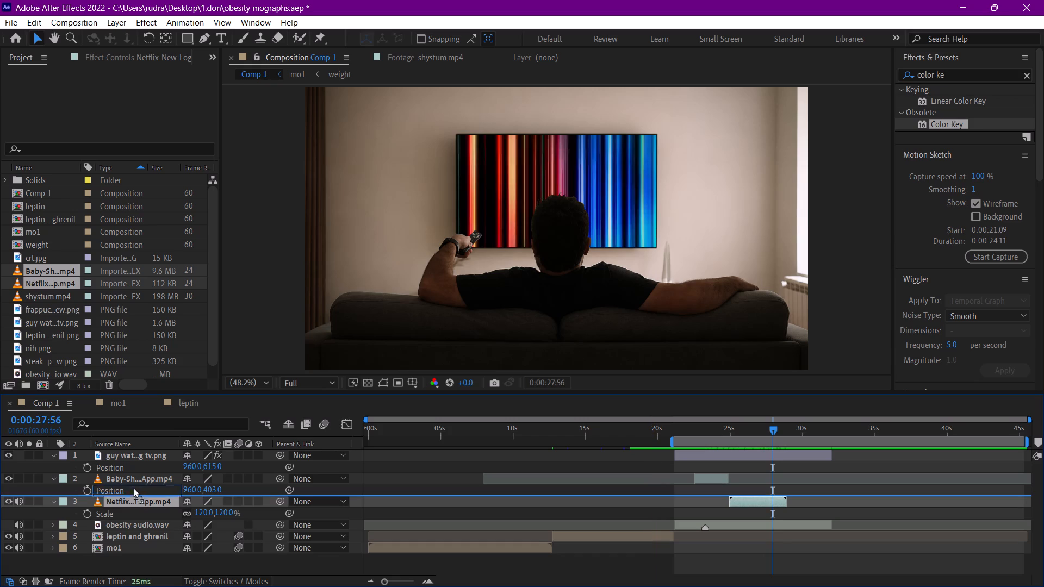
{"action": "left_click_drag", "start_coordinate": [133, 488], "coordinate": [132, 477]}
{"action": "left_click_drag", "start_coordinate": [766, 480], "coordinate": [759, 478]}
{"action": "left_click", "coordinate": [720, 432]}
{"action": "key", "text": "space"}
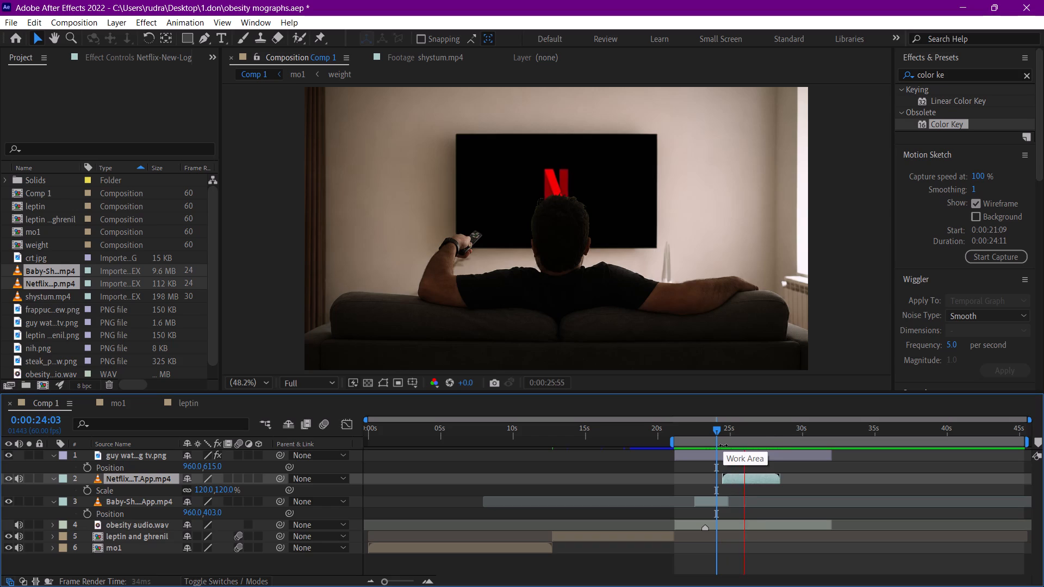
{"action": "key", "text": "space"}
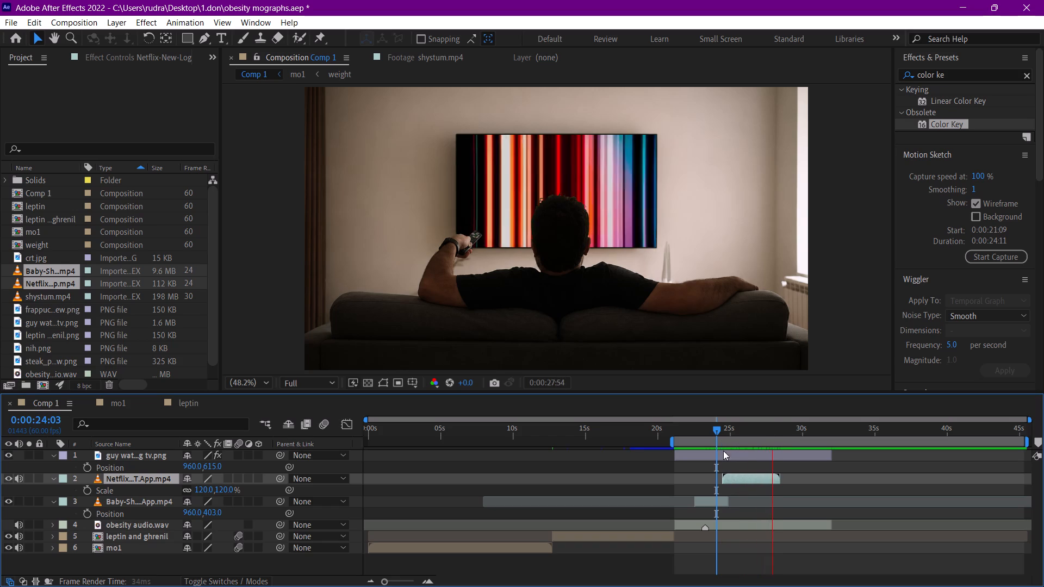
Lower the Netflix layer's audio level to -15 dB and play it back from 0:00:23:57.
{"action": "left_click", "coordinate": [157, 480]}
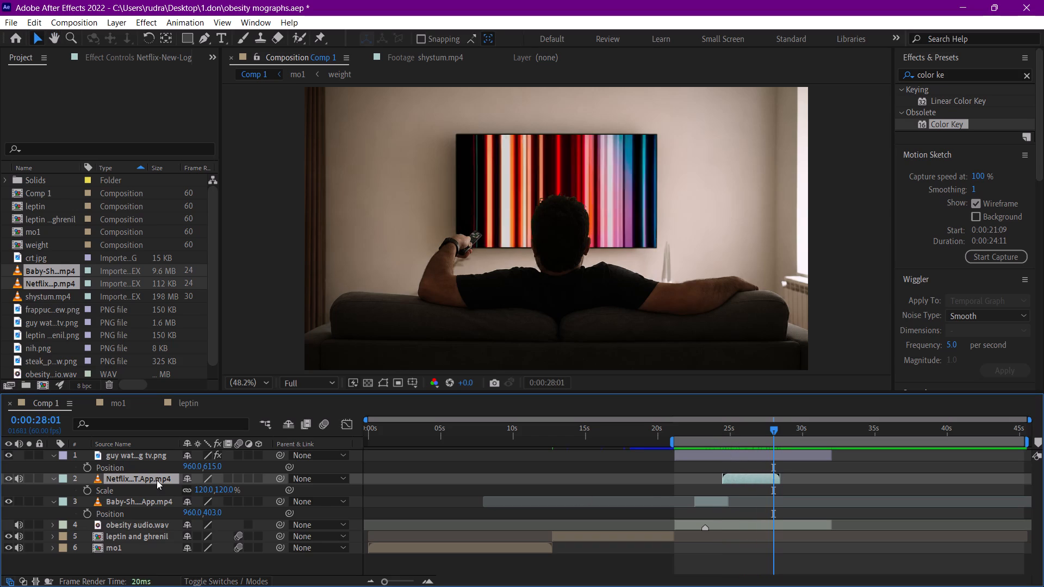
{"action": "type", "text": "lll"}
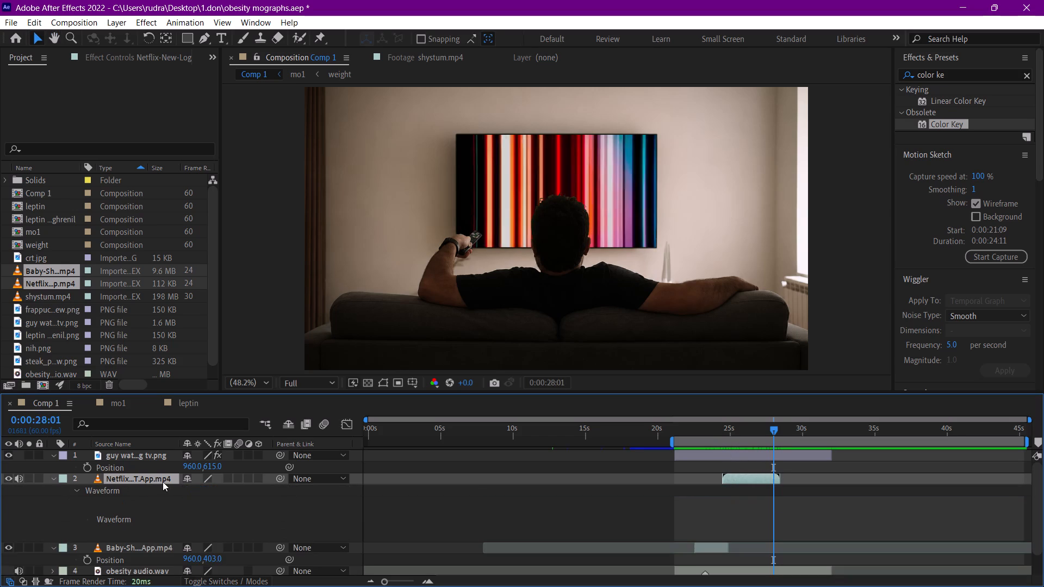
{"action": "left_click", "coordinate": [155, 479]}
{"action": "key", "text": "l"}
{"action": "left_click_drag", "start_coordinate": [191, 491], "coordinate": [182, 491]}
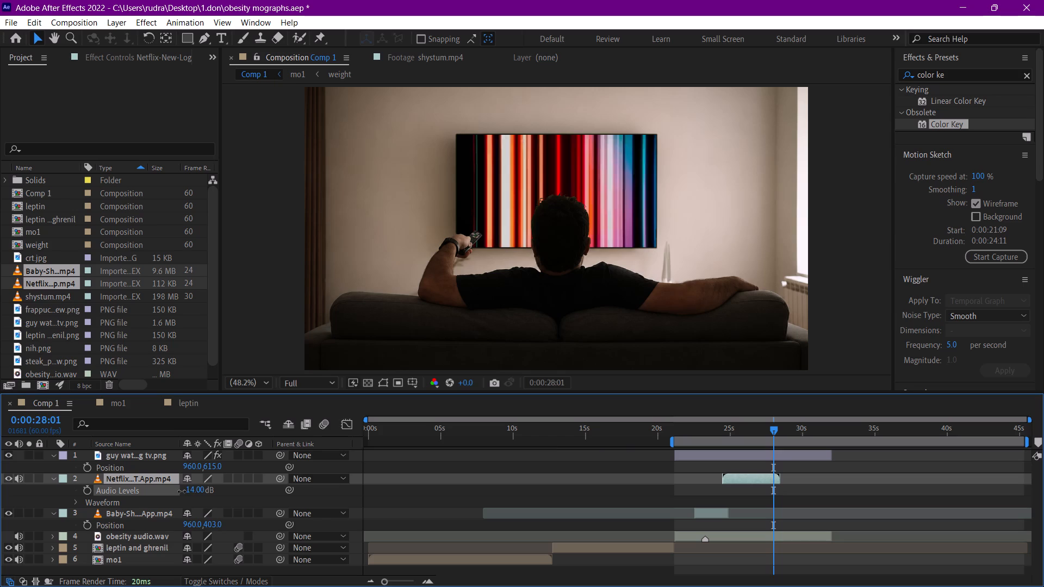
{"action": "left_click_drag", "start_coordinate": [182, 491], "coordinate": [183, 494]}
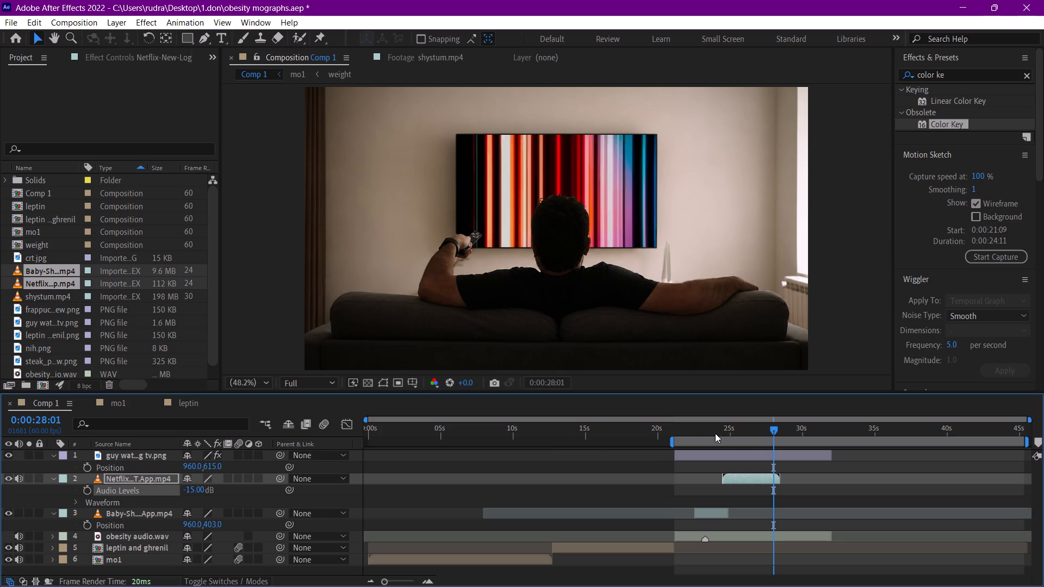
{"action": "left_click", "coordinate": [715, 433]}
{"action": "key", "text": "space"}
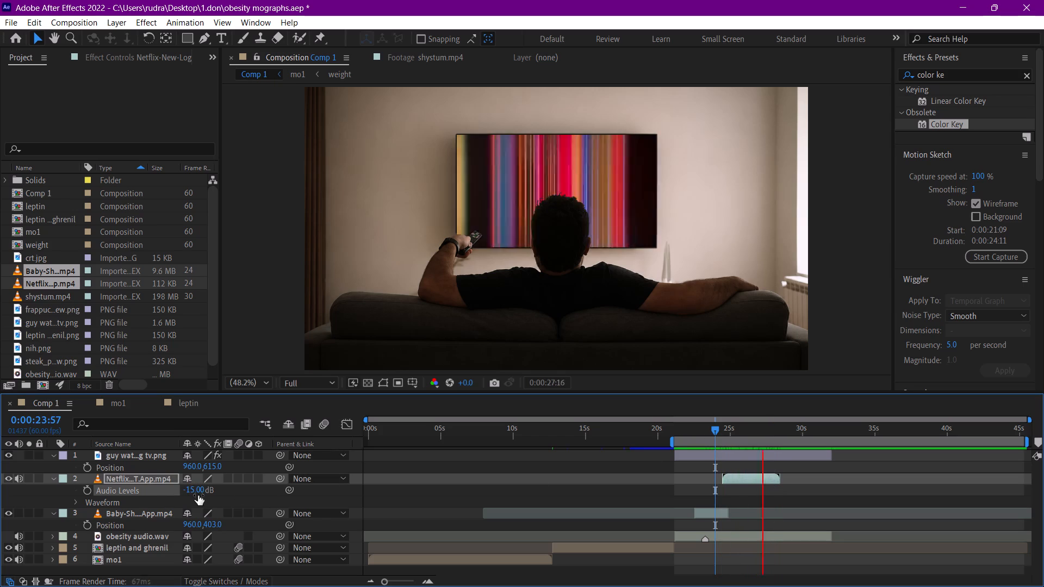
{"action": "key", "text": "space"}
Lower the Netflix layer's audio level further to -34 dB and play it back from 0:00:23:29.
{"action": "left_click_drag", "start_coordinate": [198, 494], "coordinate": [184, 493]}
{"action": "left_click", "coordinate": [708, 435]}
{"action": "key", "text": "space"}
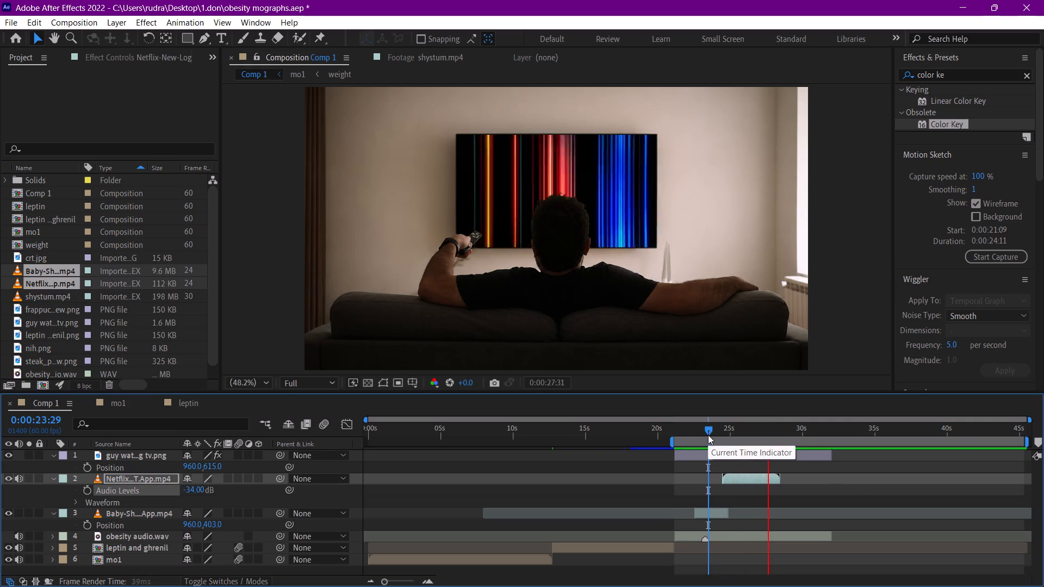
{"action": "key", "text": "space"}
{"action": "left_click", "coordinate": [756, 484]}
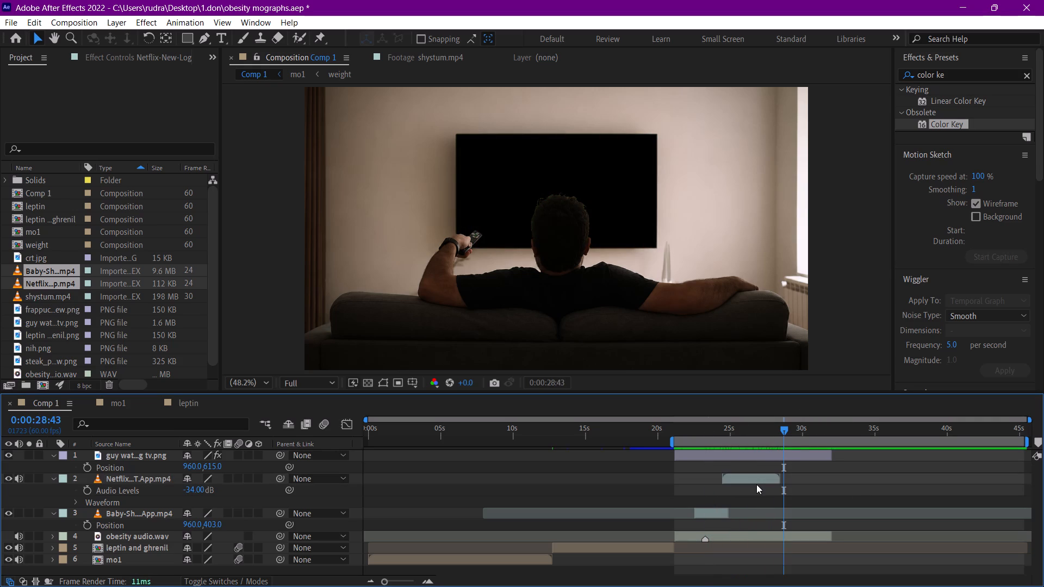
Save the project and play back briefly from 0:00:28:43.
{"action": "key", "text": "ctrl+s"}
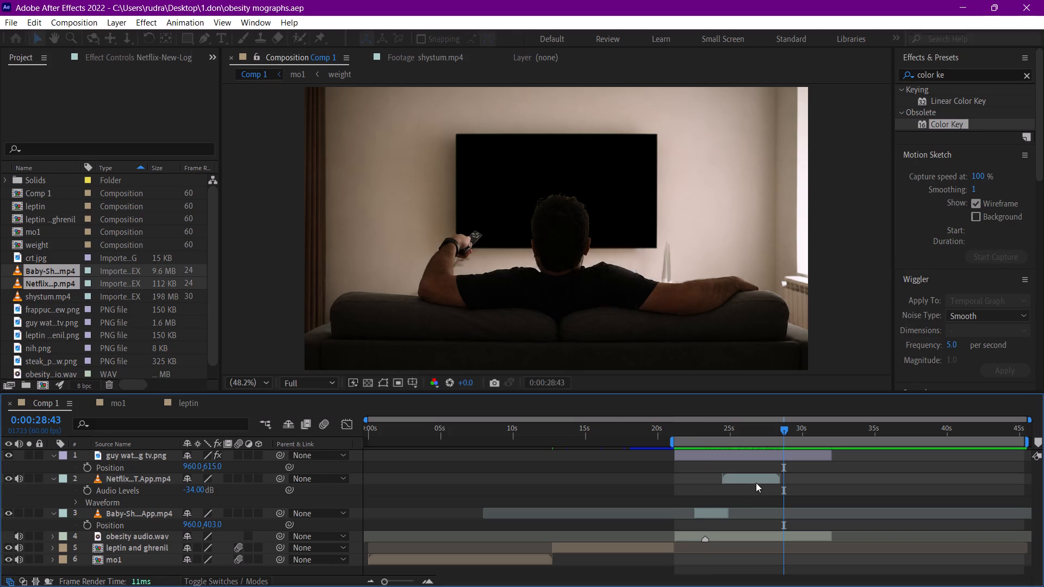
{"action": "key", "text": "space"}
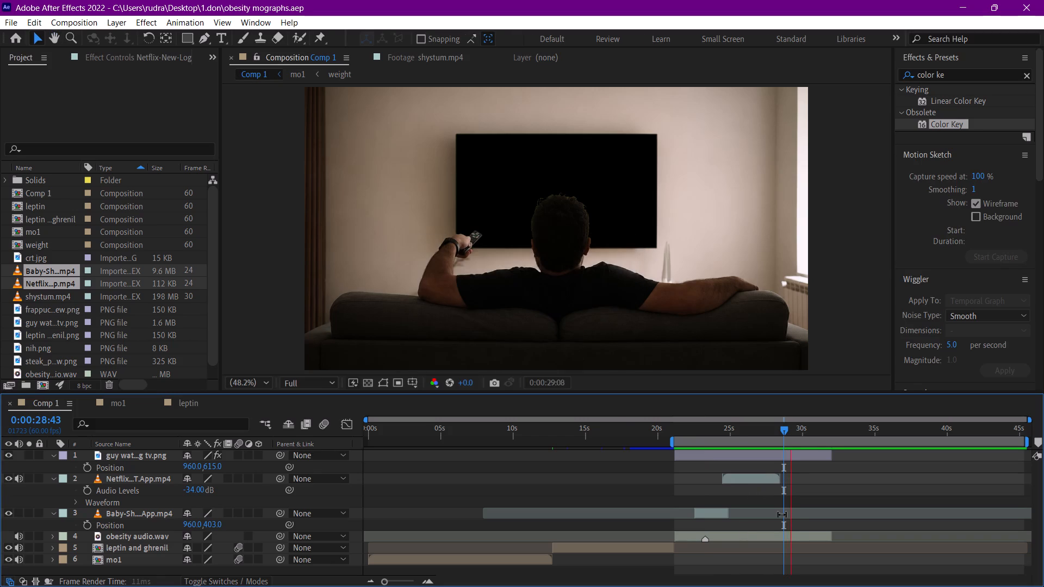
{"action": "key", "text": "space"}
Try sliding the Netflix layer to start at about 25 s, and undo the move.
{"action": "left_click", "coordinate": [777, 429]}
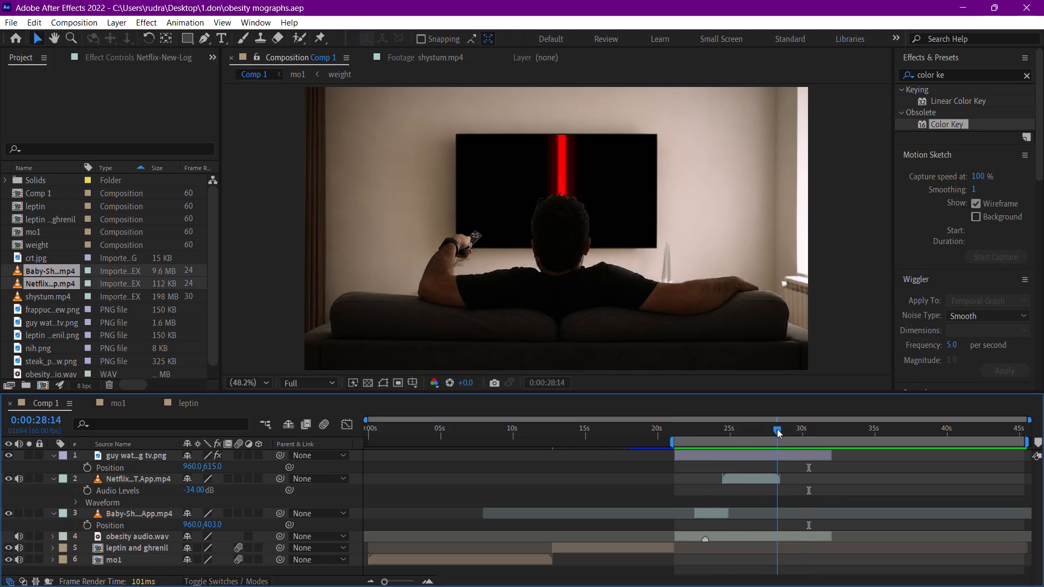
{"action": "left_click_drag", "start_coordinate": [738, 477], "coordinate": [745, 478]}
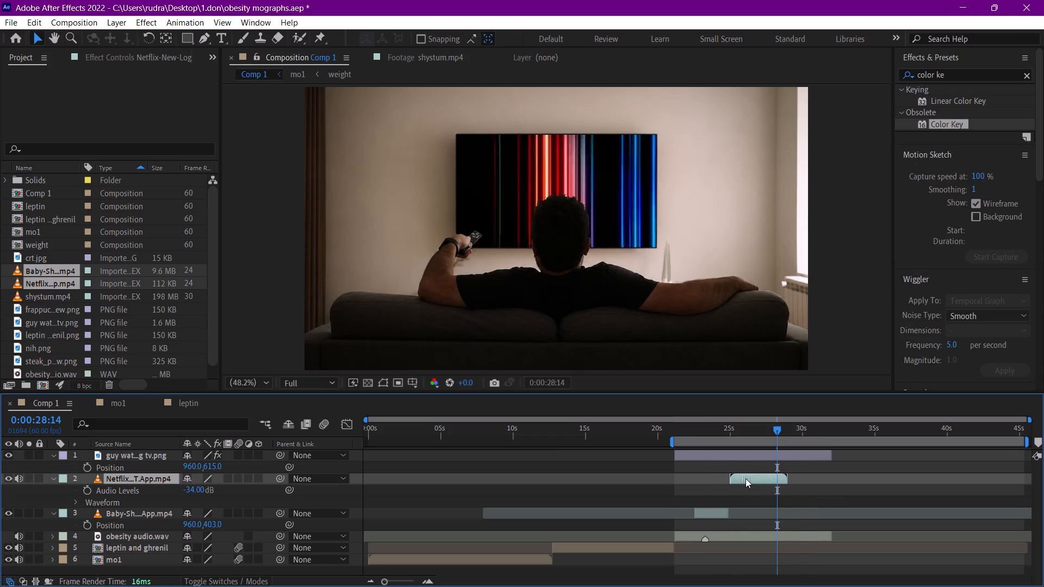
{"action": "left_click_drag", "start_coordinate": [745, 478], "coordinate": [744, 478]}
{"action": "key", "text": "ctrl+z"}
Play from 0:00:23:35, stop at 0:00:27:37, trim the Netflix, guy watching tv and obesity audio layers to end there, and save the project.
{"action": "left_click_drag", "start_coordinate": [729, 428], "coordinate": [710, 420]}
{"action": "key", "text": "space"}
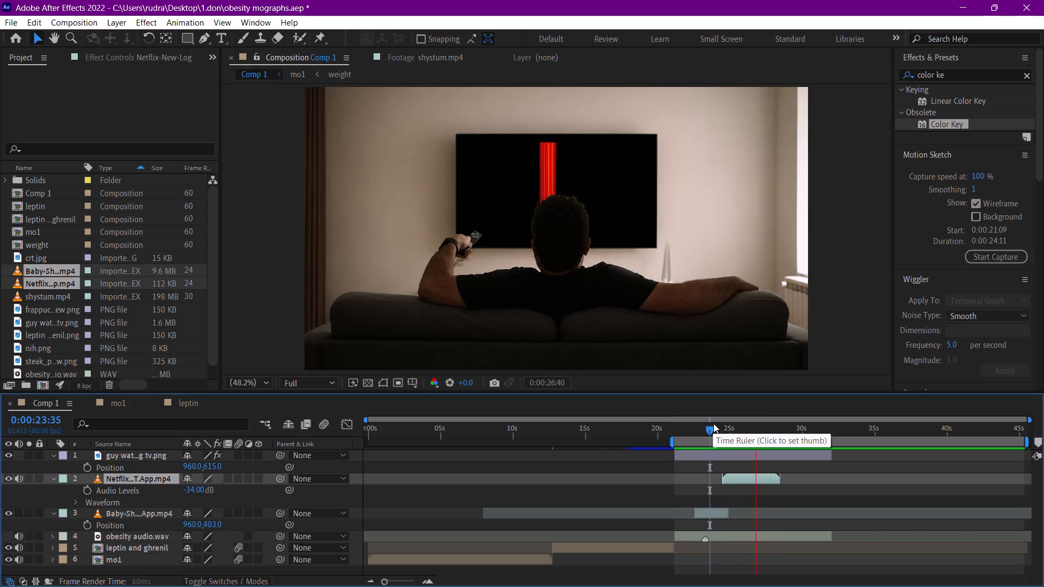
{"action": "key", "text": "space"}
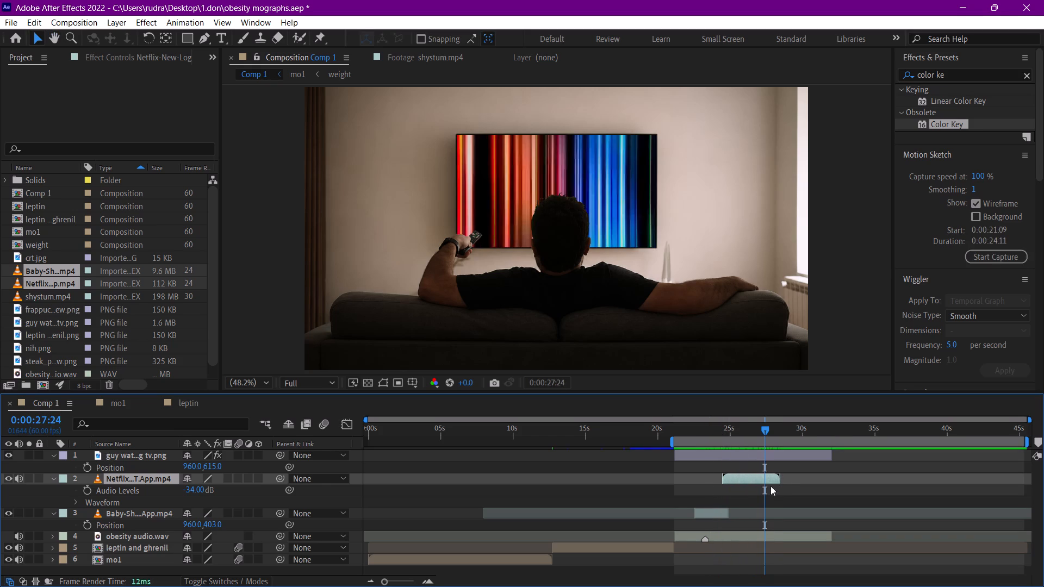
{"action": "key", "text": "space"}
{"action": "key", "text": "space"}
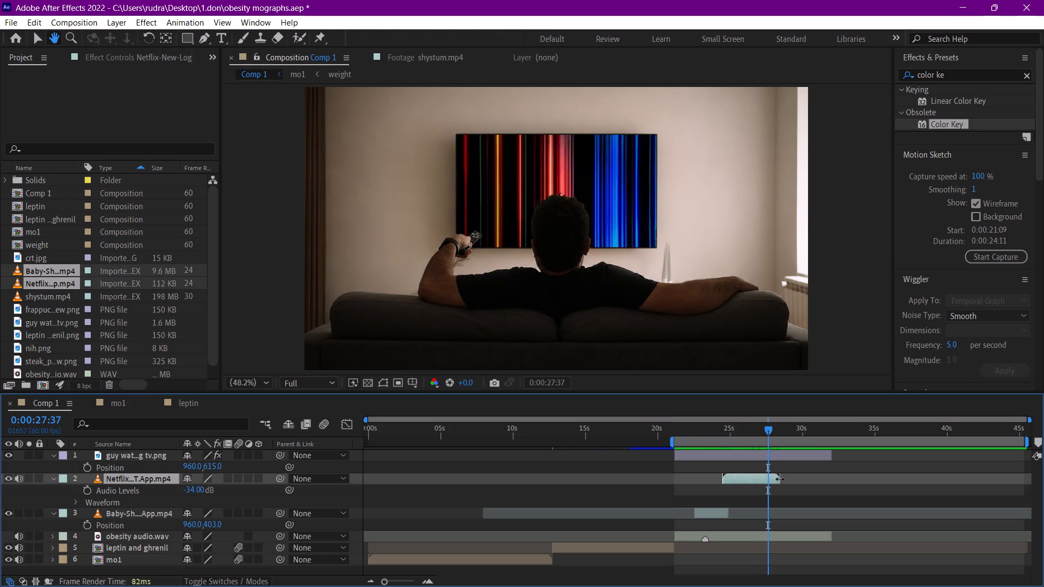
{"action": "left_click_drag", "start_coordinate": [780, 479], "coordinate": [768, 480]}
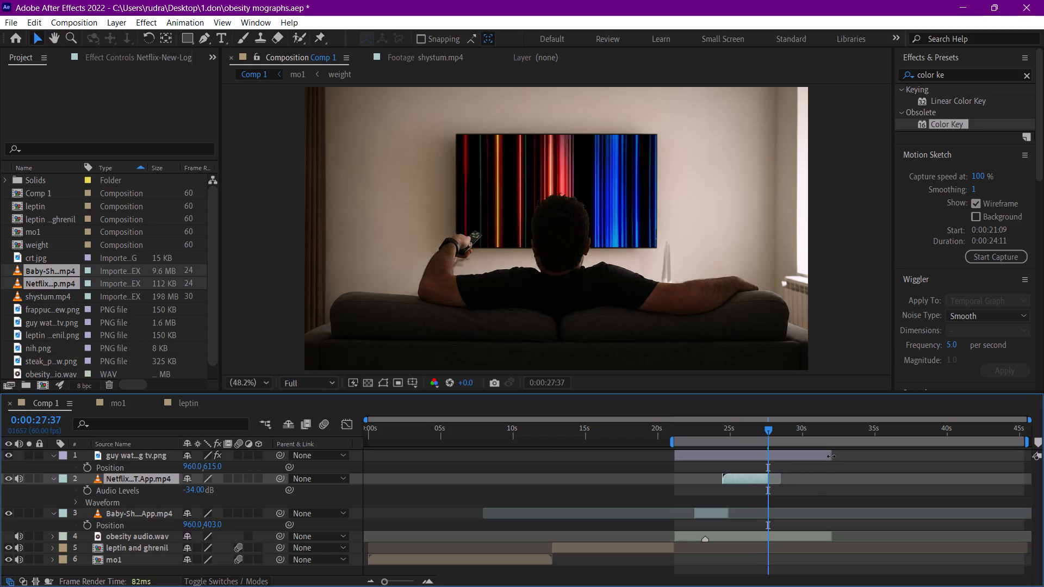
{"action": "left_click_drag", "start_coordinate": [831, 456], "coordinate": [768, 449]}
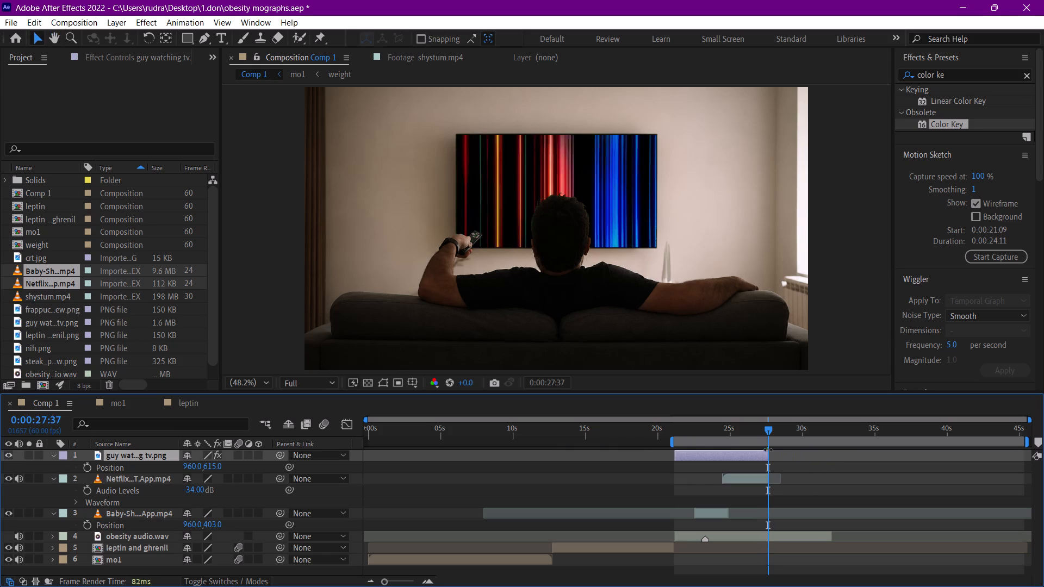
{"action": "left_click_drag", "start_coordinate": [768, 449], "coordinate": [769, 451]}
{"action": "left_click_drag", "start_coordinate": [829, 539], "coordinate": [767, 523]}
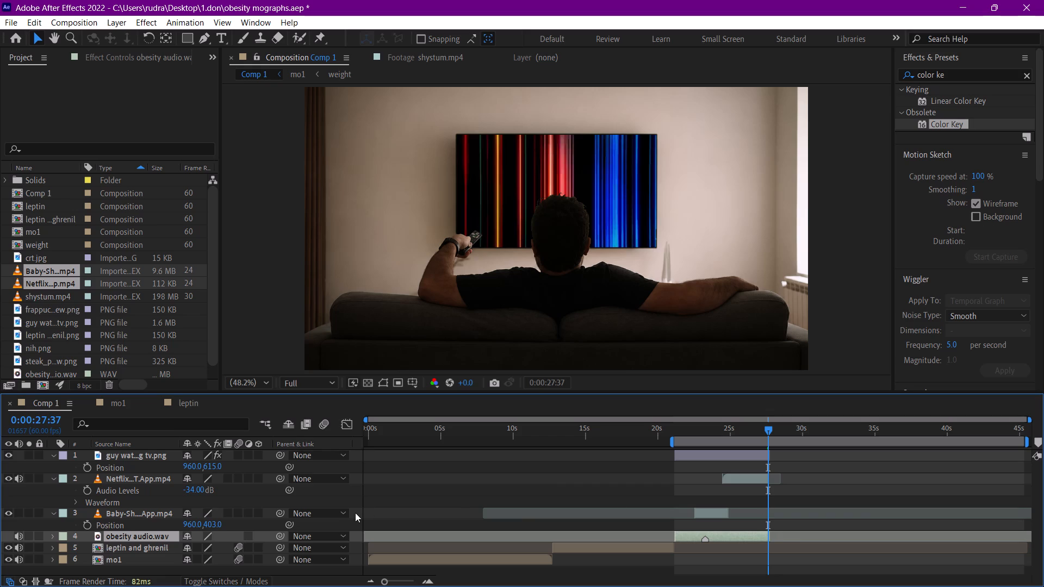
{"action": "key", "text": "ctrl+s"}
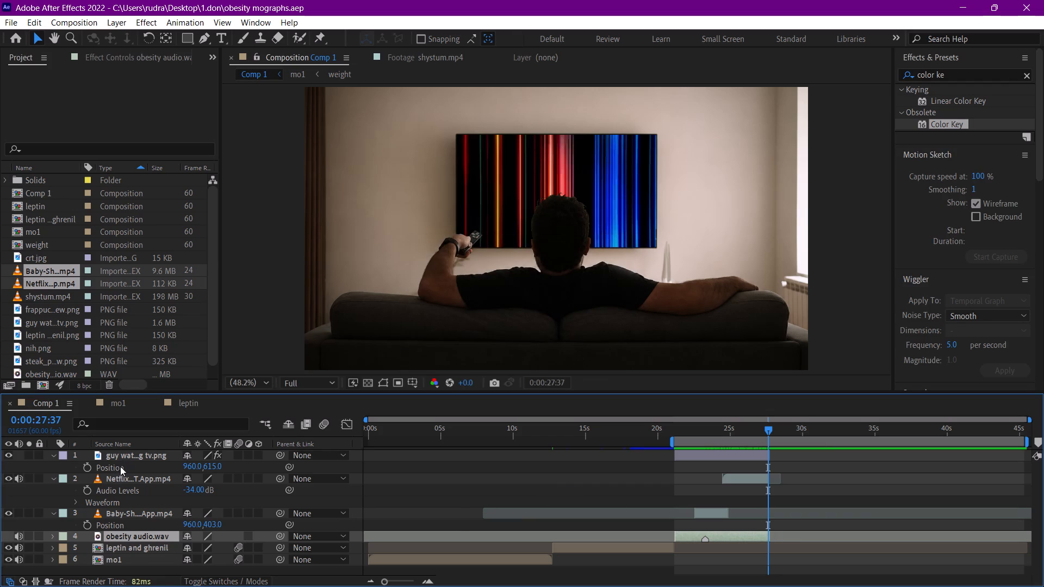
Pre-compose the guy watching tv, Netflix, Baby Shark and obesity audio layers as "tele and net", moving all attributes, and save the project.
{"action": "left_click", "coordinate": [112, 453], "text": "shift"}
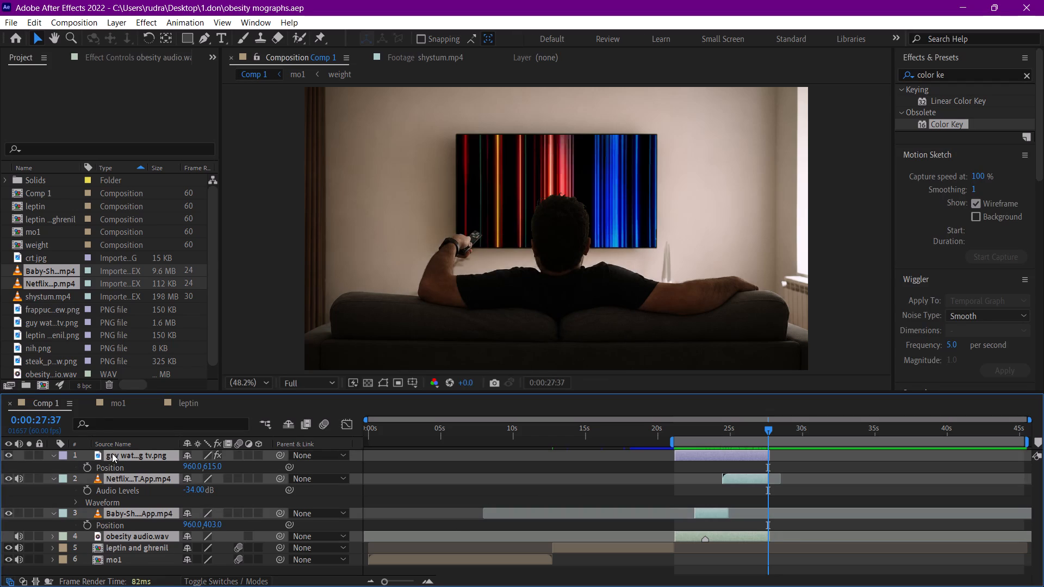
{"action": "right_click", "coordinate": [112, 453]}
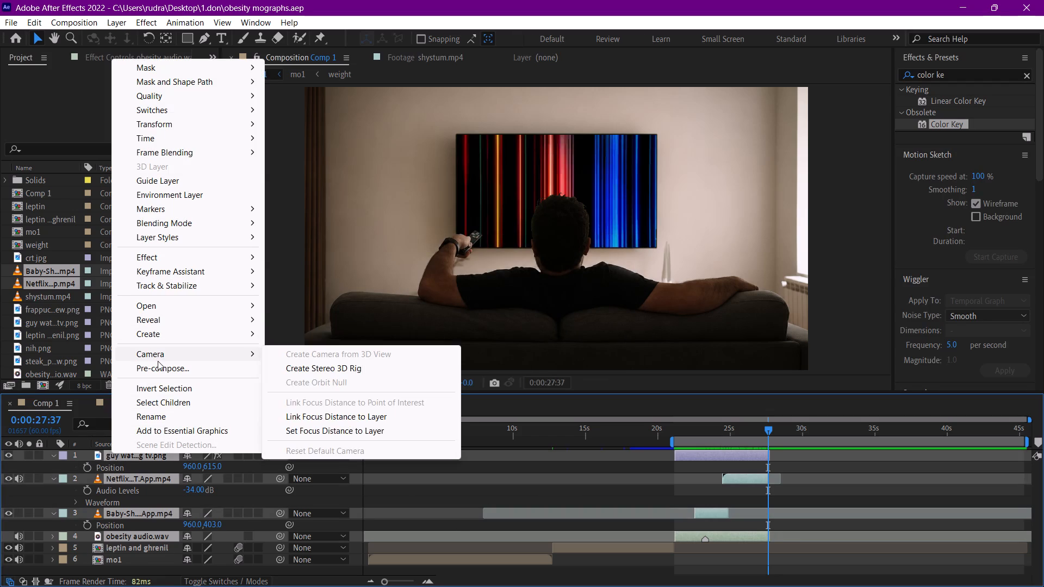
{"action": "left_click", "coordinate": [158, 363]}
{"action": "type", "text": "tele and net"}
{"action": "key", "text": "Return"}
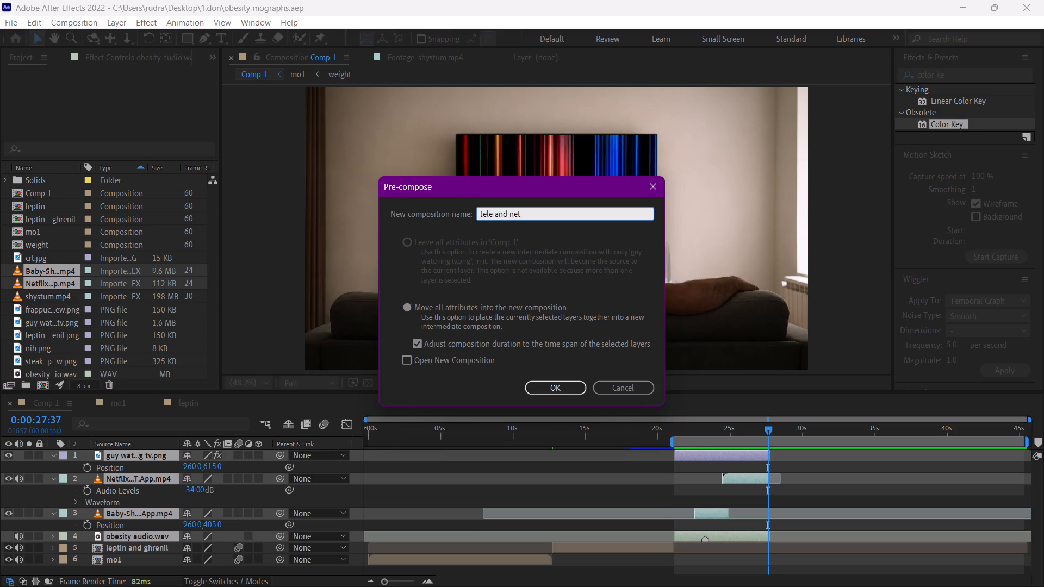
{"action": "key", "text": "ctrl+s"}
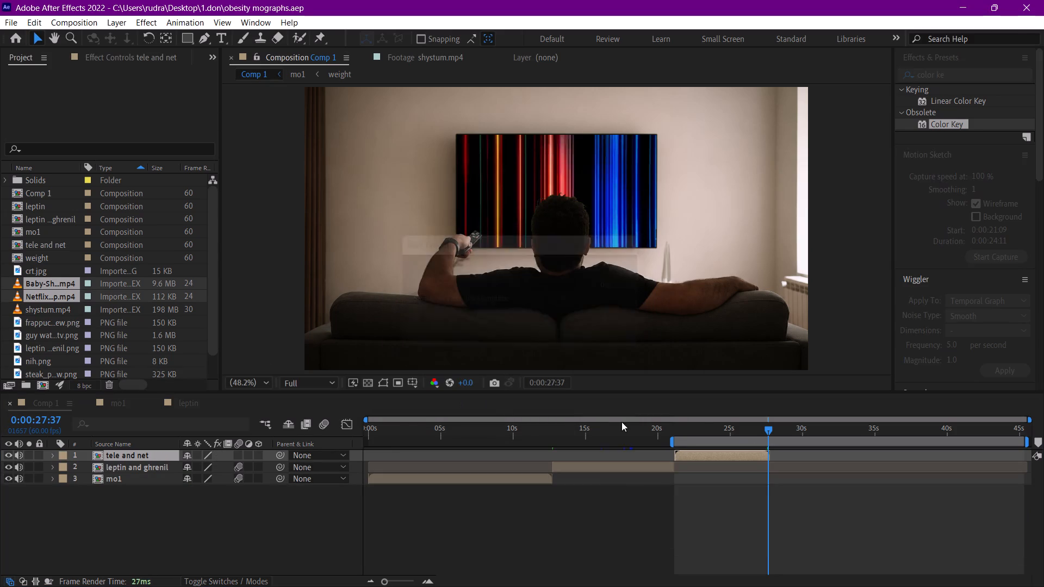
Play back the pre-composed TV segment in Comp 1 from 0:00:21:00 and save the project.
{"action": "left_click_drag", "start_coordinate": [693, 423], "coordinate": [672, 420]}
{"action": "key", "text": "space"}
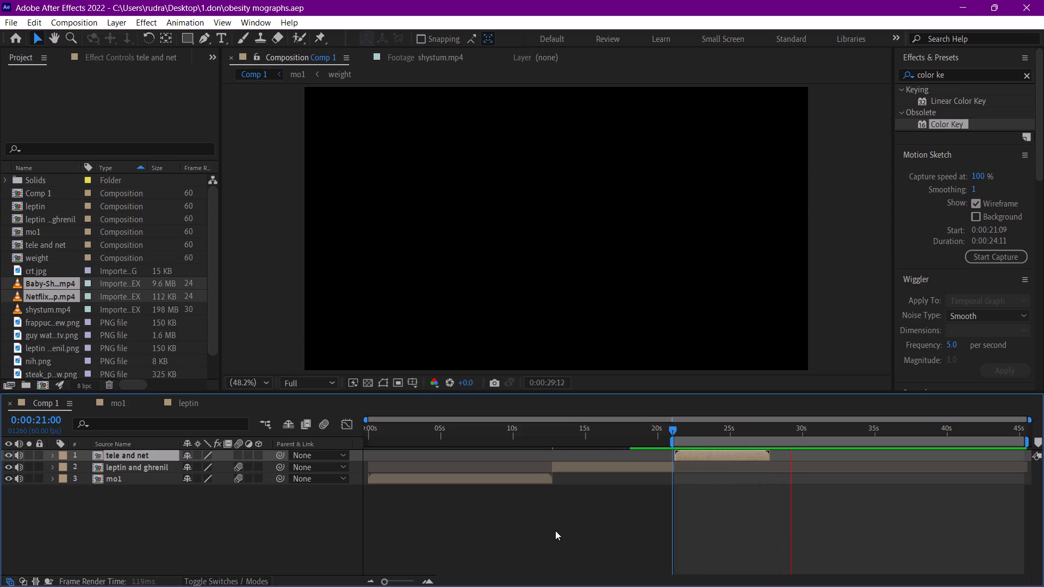
{"action": "key", "text": "ctrl+s"}
{"action": "key", "text": "space"}
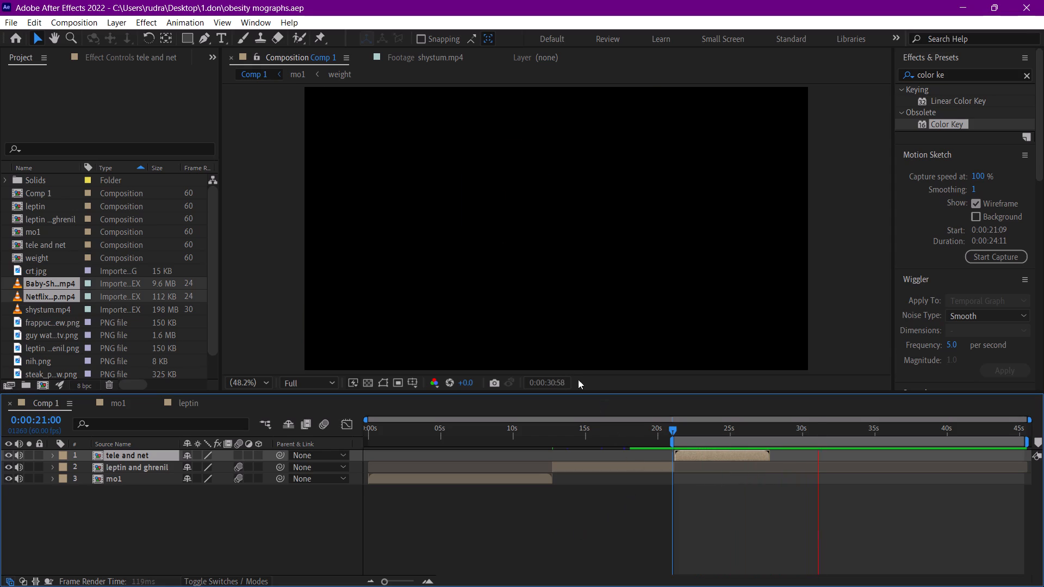